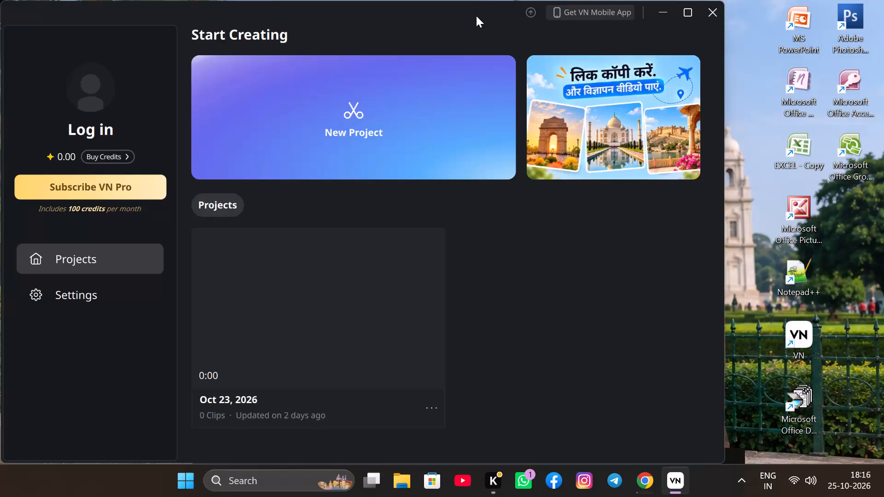
Read through the version 0.5.1.229 release notes and dismiss the update notice without updating.
{"action": "left_click_drag", "start_coordinate": [476, 15], "coordinate": [561, 0]}
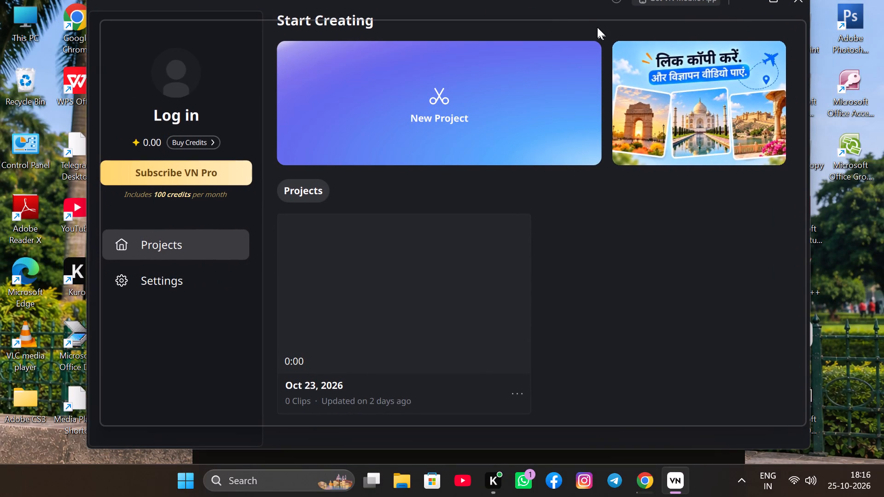
{"action": "left_click_drag", "start_coordinate": [581, 4], "coordinate": [578, 51]}
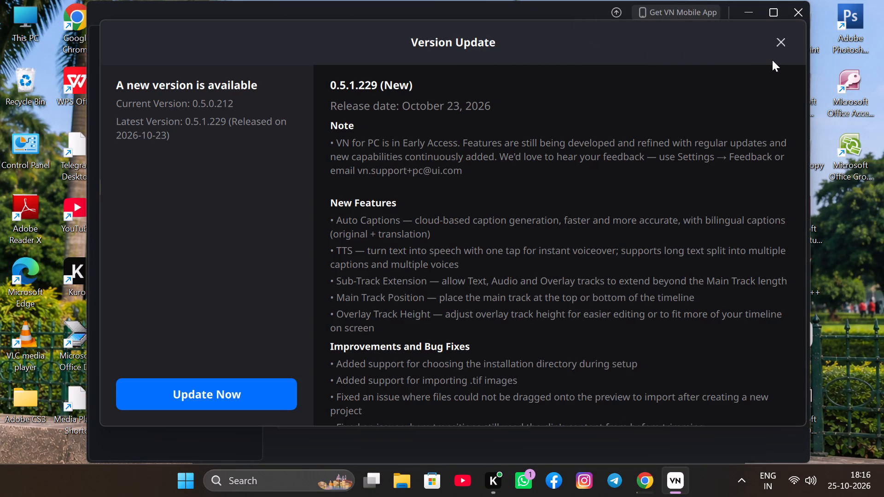
{"action": "scroll", "coordinate": [547, 101], "scroll_direction": "down", "scroll_amount": 4}
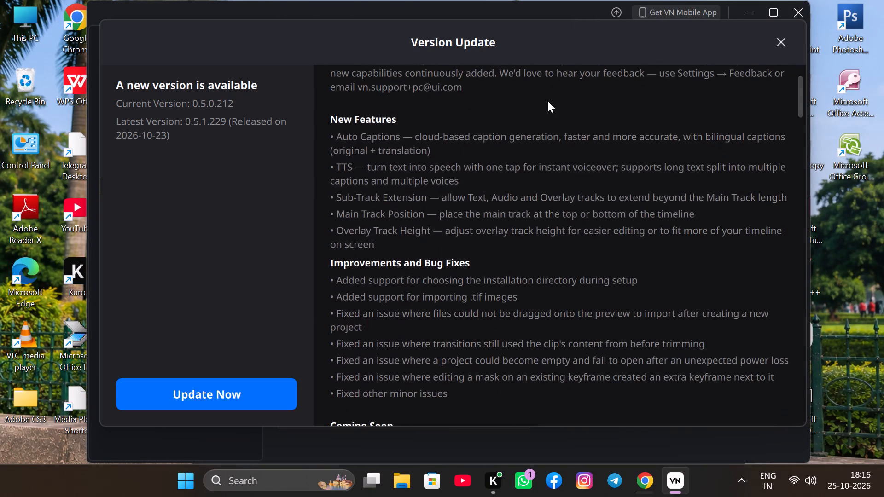
{"action": "scroll", "coordinate": [547, 101], "scroll_direction": "down", "scroll_amount": 7}
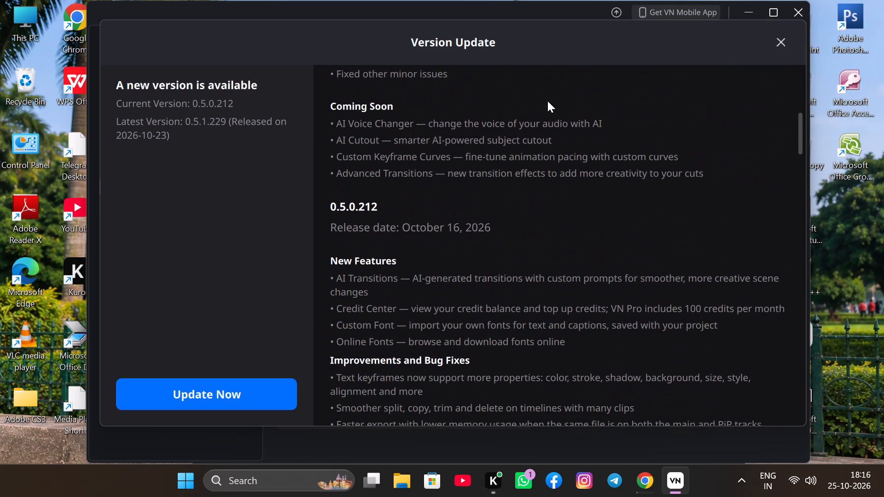
{"action": "scroll", "coordinate": [547, 101], "scroll_direction": "down", "scroll_amount": 6}
{"action": "scroll", "coordinate": [547, 101], "scroll_direction": "up", "scroll_amount": 12}
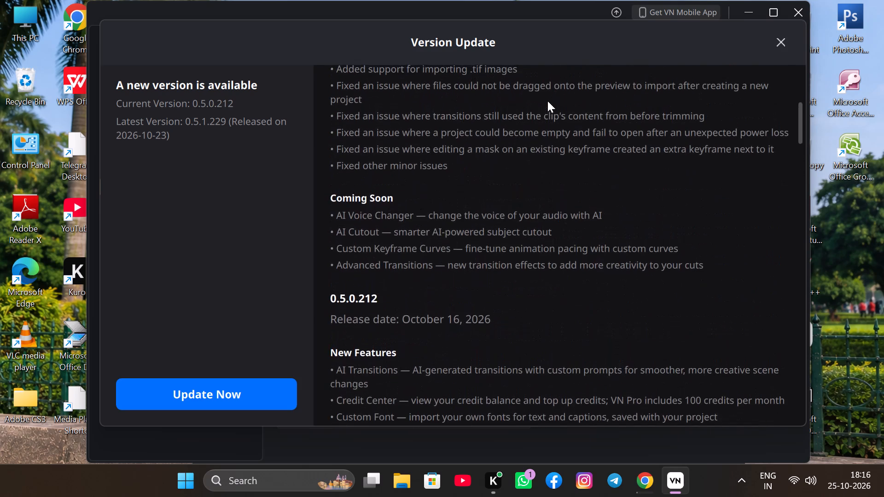
{"action": "left_click", "coordinate": [779, 46]}
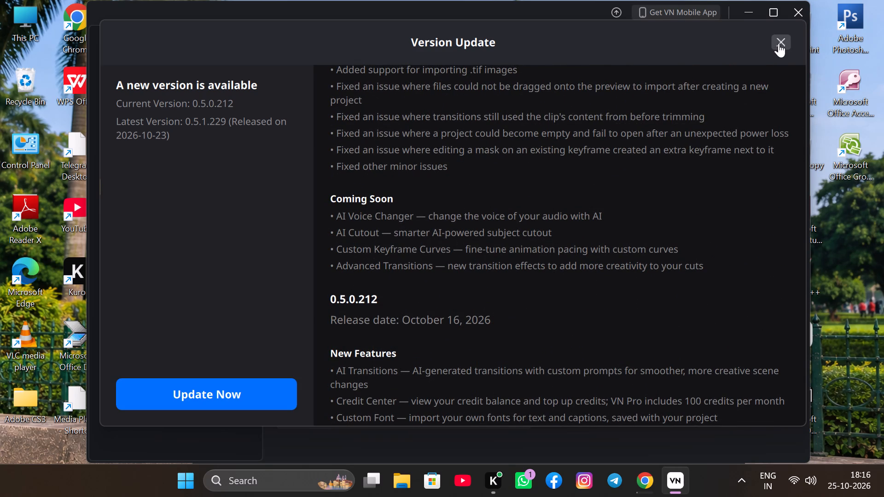
Maximize the window and create a new video project.
{"action": "left_click", "coordinate": [771, 15]}
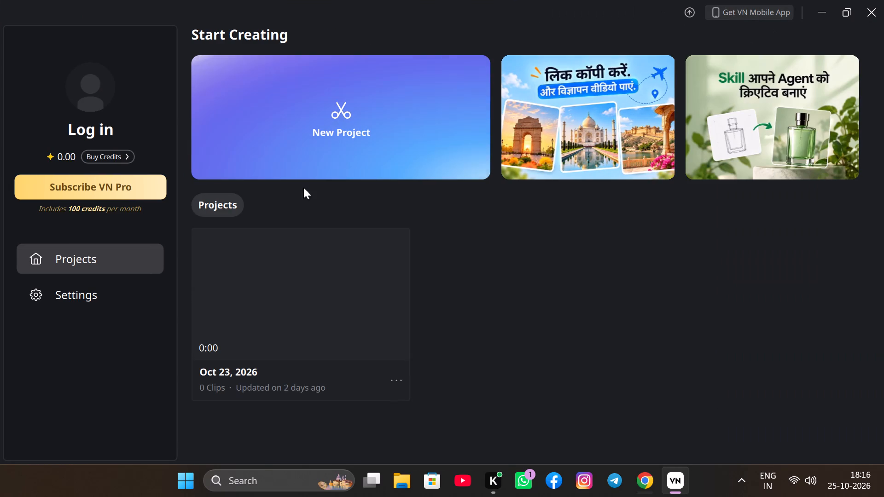
{"action": "left_click", "coordinate": [321, 126]}
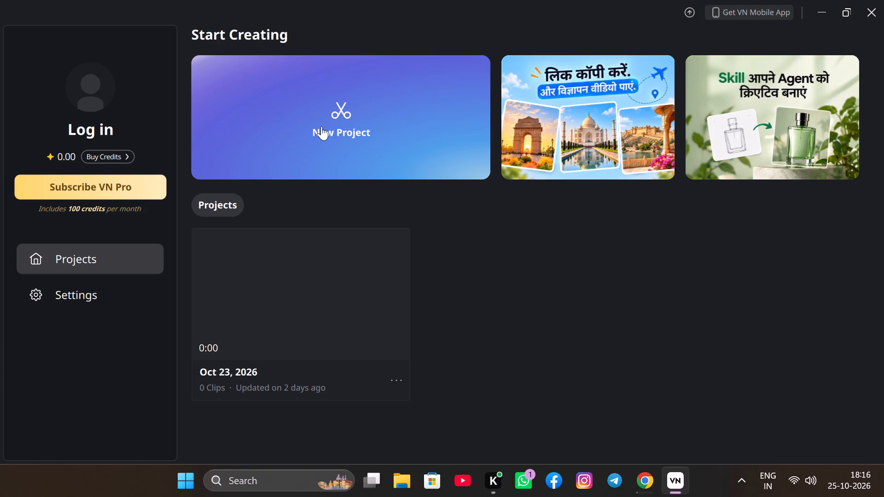
{"action": "left_click", "coordinate": [343, 136]}
{"action": "left_click", "coordinate": [343, 136]}
{"action": "left_click", "coordinate": [72, 304]}
{"action": "scroll", "coordinate": [347, 165], "scroll_direction": "down", "scroll_amount": 3}
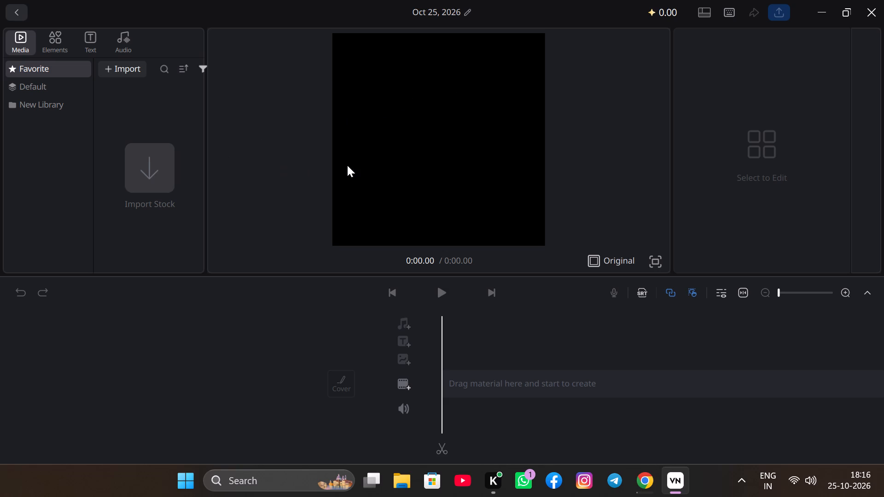
{"action": "scroll", "coordinate": [347, 165], "scroll_direction": "up", "scroll_amount": 3}
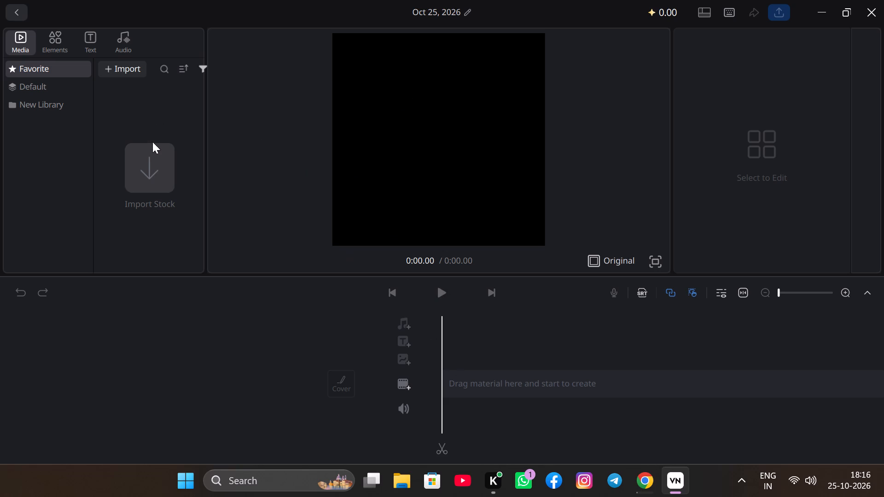
Import the video VID_20261025_180604 from the video edite > video folder on New Volume (D:).
{"action": "left_click", "coordinate": [153, 150]}
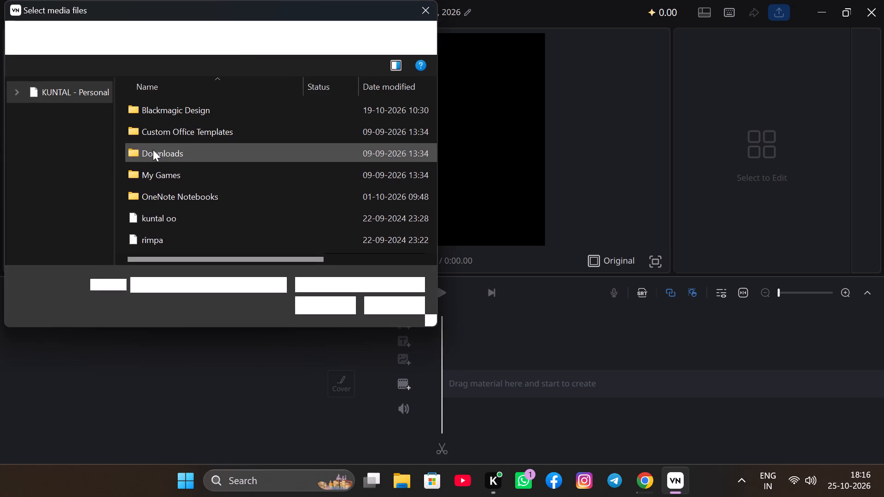
{"action": "scroll", "coordinate": [167, 205], "scroll_direction": "down", "scroll_amount": 4}
{"action": "scroll", "coordinate": [167, 205], "scroll_direction": "up", "scroll_amount": 5}
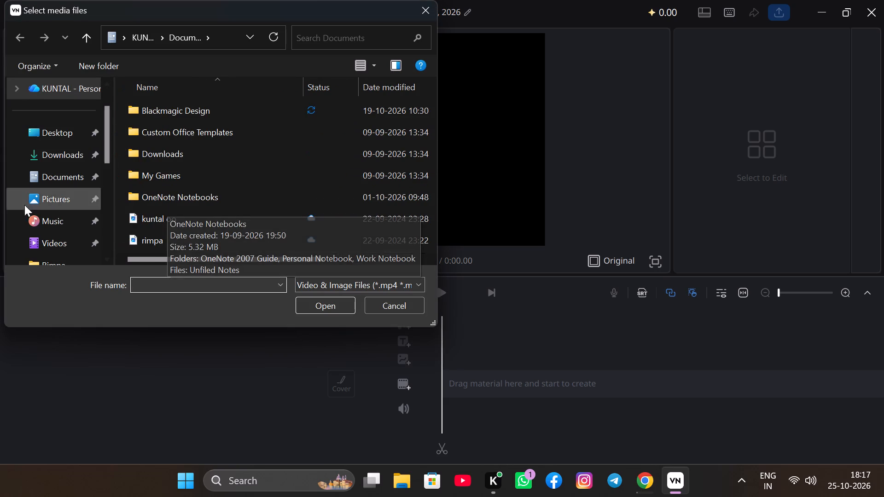
{"action": "scroll", "coordinate": [66, 225], "scroll_direction": "down", "scroll_amount": 4}
{"action": "scroll", "coordinate": [66, 218], "scroll_direction": "up", "scroll_amount": 1}
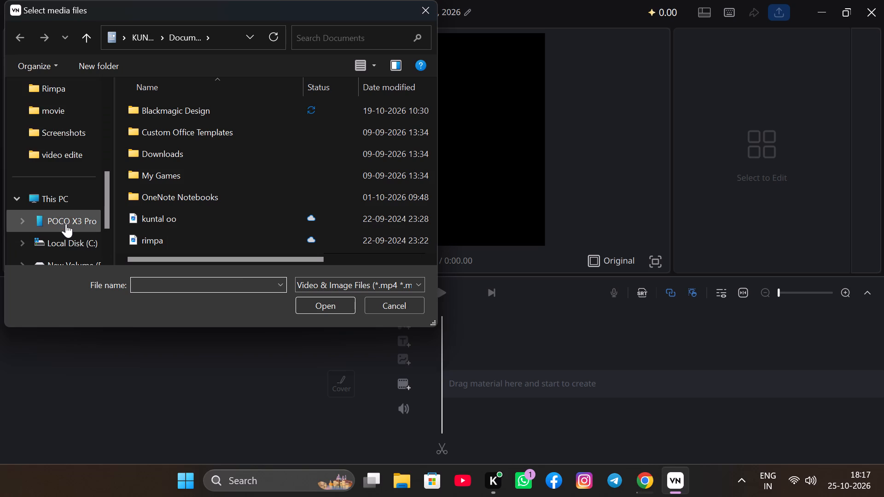
{"action": "scroll", "coordinate": [66, 224], "scroll_direction": "down", "scroll_amount": 1}
{"action": "left_click", "coordinate": [72, 201]}
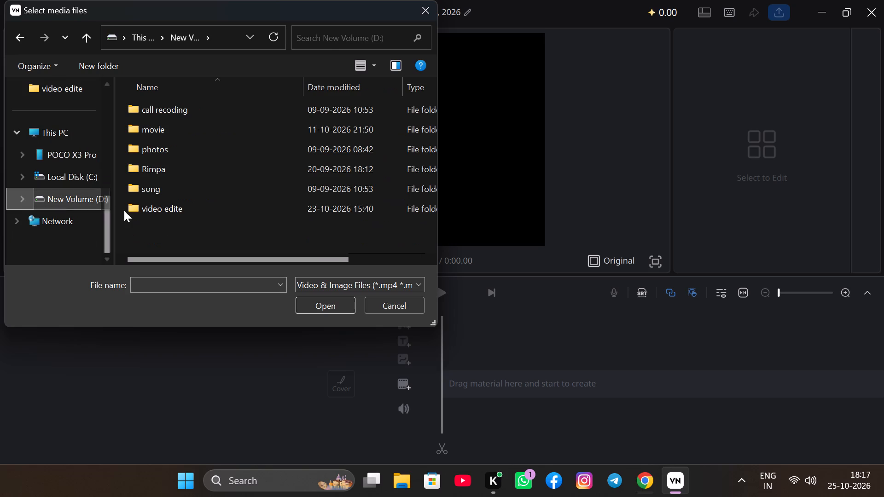
{"action": "double_click", "coordinate": [172, 211]}
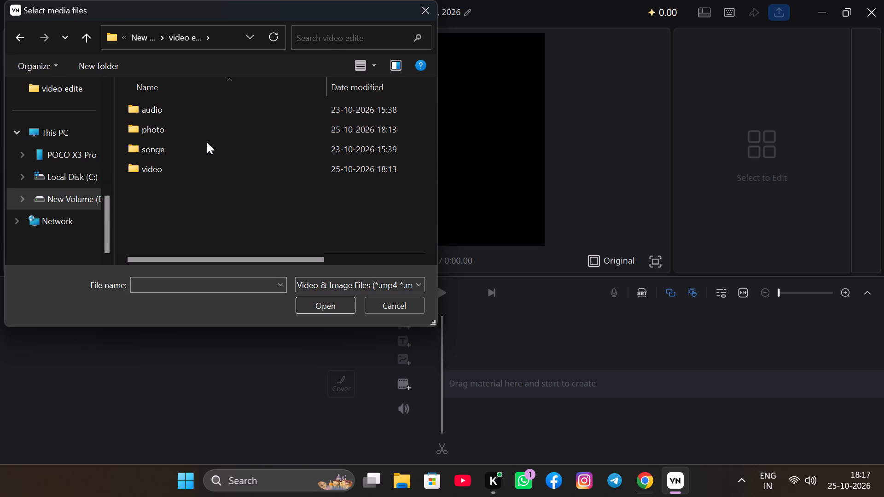
{"action": "double_click", "coordinate": [200, 168]}
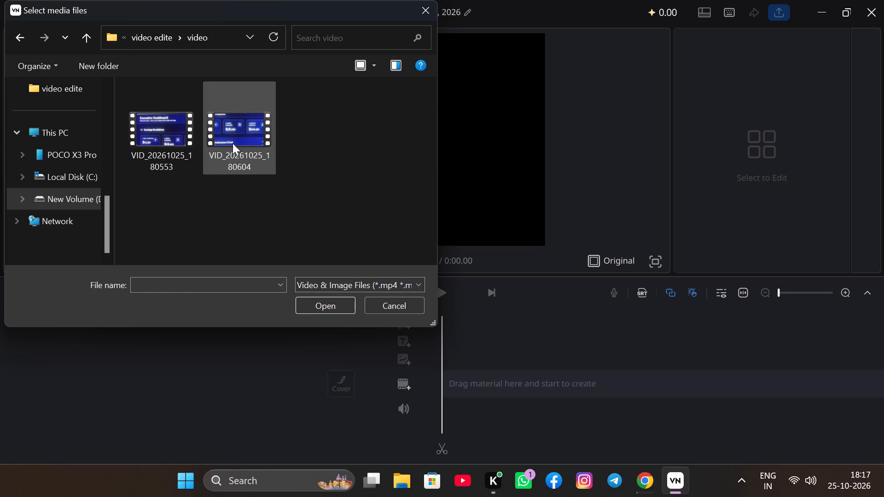
{"action": "left_click", "coordinate": [233, 143]}
{"action": "left_click", "coordinate": [321, 313]}
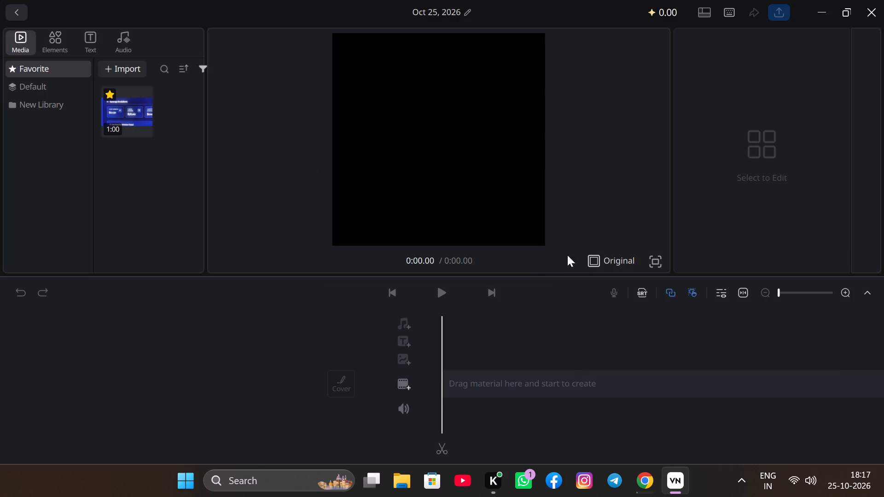
Place the imported clip VID_20261025_180604.mp4 at the start of the main timeline track.
{"action": "scroll", "coordinate": [445, 244], "scroll_direction": "up", "scroll_amount": 3}
{"action": "scroll", "coordinate": [445, 244], "scroll_direction": "down", "scroll_amount": 4}
{"action": "scroll", "coordinate": [445, 244], "scroll_direction": "up", "scroll_amount": 3}
{"action": "scroll", "coordinate": [445, 244], "scroll_direction": "down", "scroll_amount": 3}
{"action": "left_click_drag", "start_coordinate": [112, 111], "coordinate": [124, 127]}
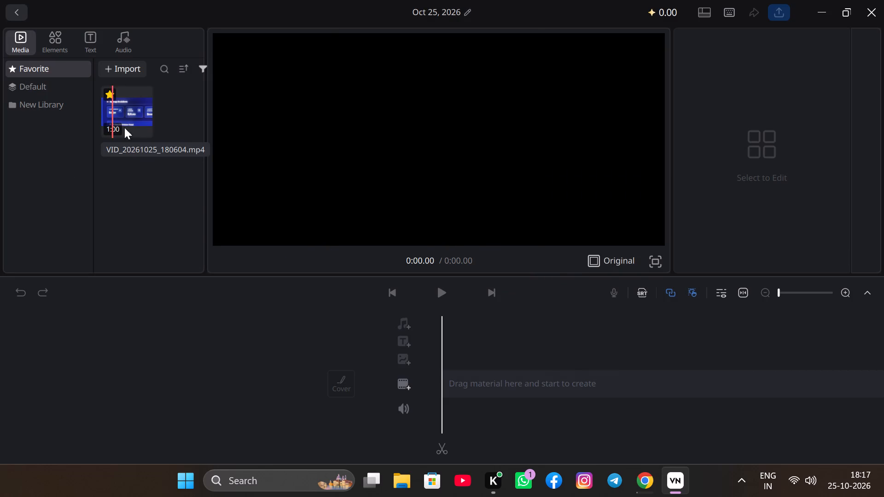
{"action": "left_click_drag", "start_coordinate": [124, 127], "coordinate": [533, 381]}
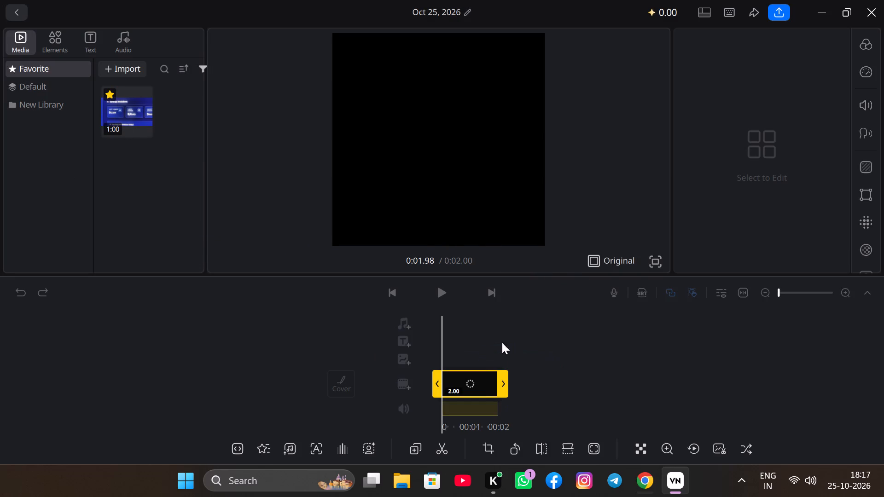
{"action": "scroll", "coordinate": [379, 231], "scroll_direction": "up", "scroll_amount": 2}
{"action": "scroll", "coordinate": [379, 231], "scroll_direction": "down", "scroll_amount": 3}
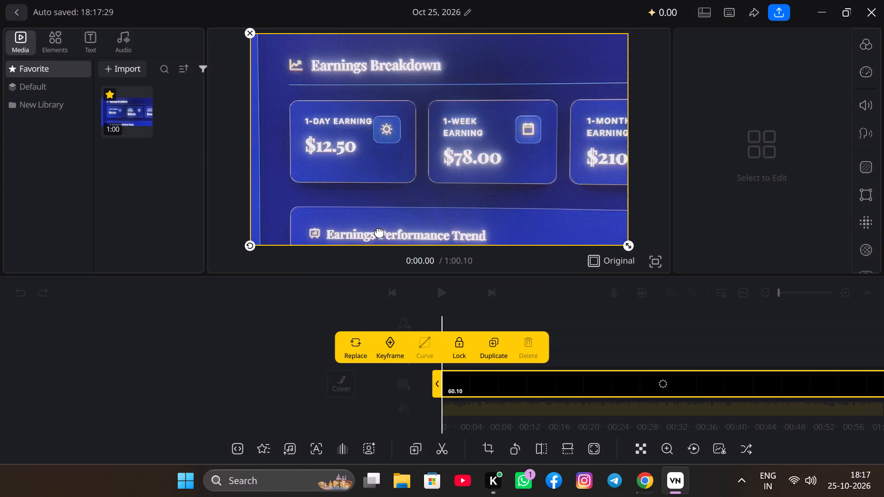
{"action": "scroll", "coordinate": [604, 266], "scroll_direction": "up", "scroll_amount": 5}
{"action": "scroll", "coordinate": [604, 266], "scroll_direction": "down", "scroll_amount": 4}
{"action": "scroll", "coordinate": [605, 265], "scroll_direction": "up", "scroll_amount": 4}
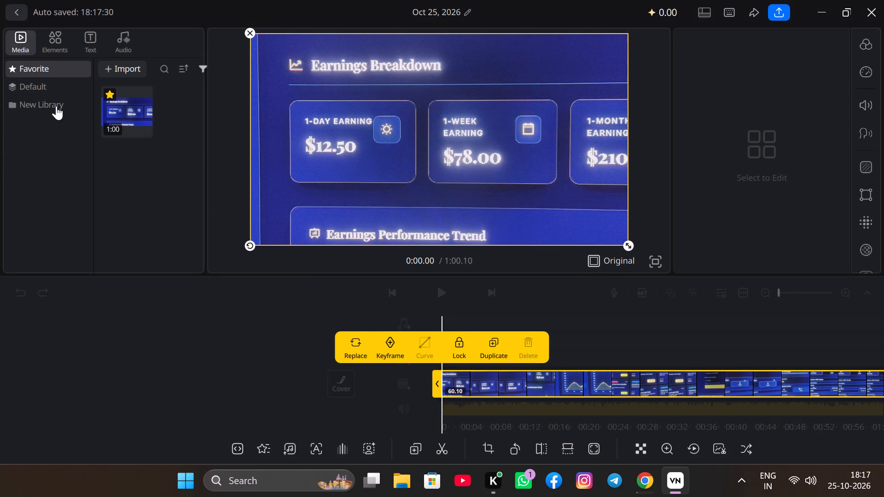
Import the nine photos IMG_20261025_181001 through IMG_20261025_181050 from the video edite > photo folder.
{"action": "left_click", "coordinate": [122, 73]}
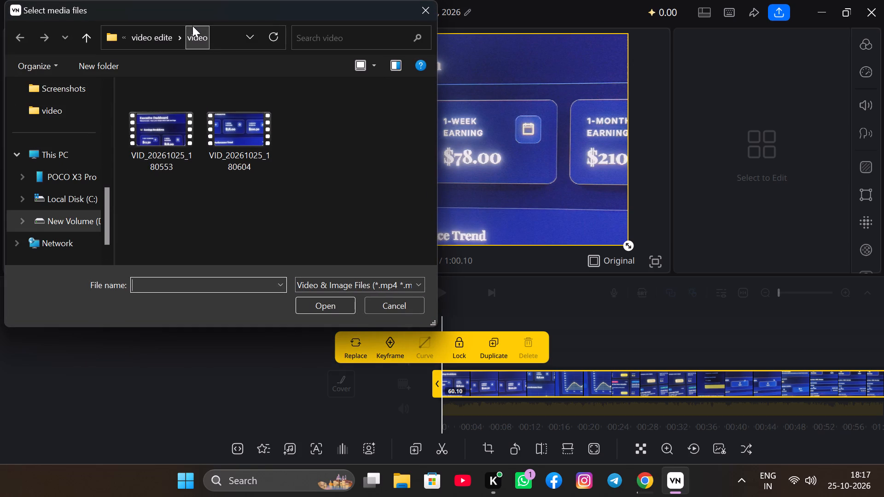
{"action": "left_click", "coordinate": [156, 28]}
{"action": "double_click", "coordinate": [156, 127]}
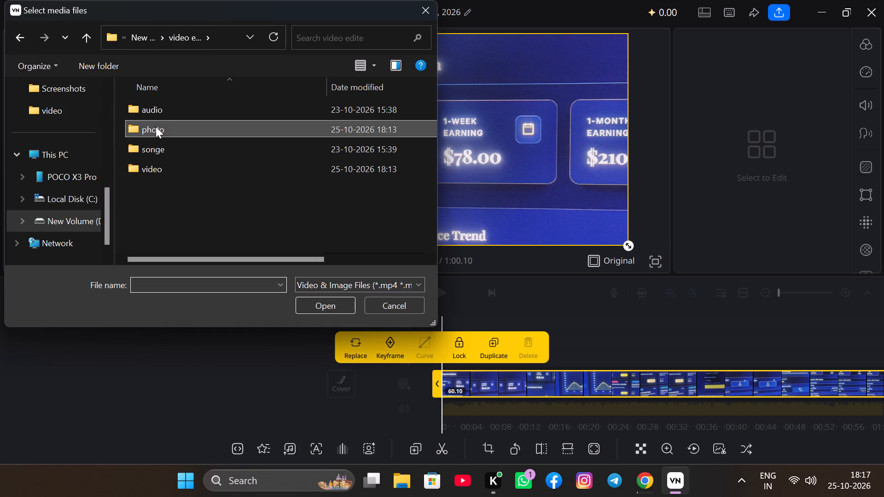
{"action": "left_click_drag", "start_coordinate": [149, 104], "coordinate": [262, 209]}
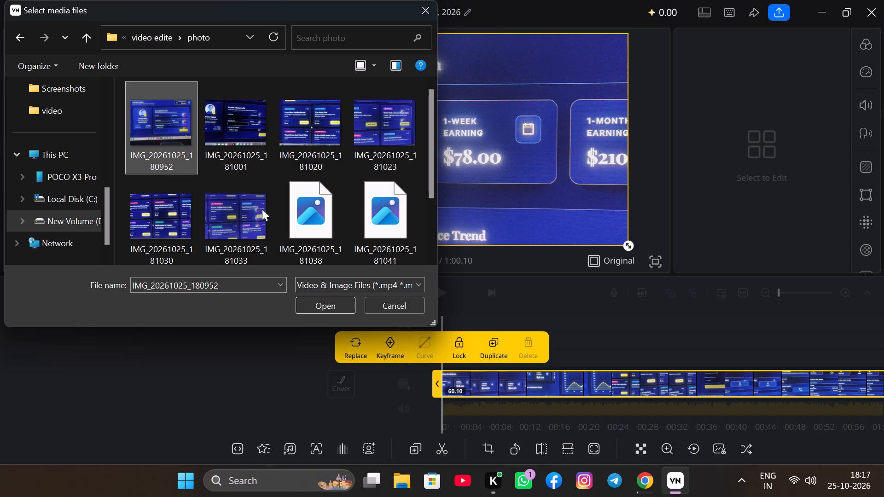
{"action": "left_click_drag", "start_coordinate": [262, 209], "coordinate": [243, 156]}
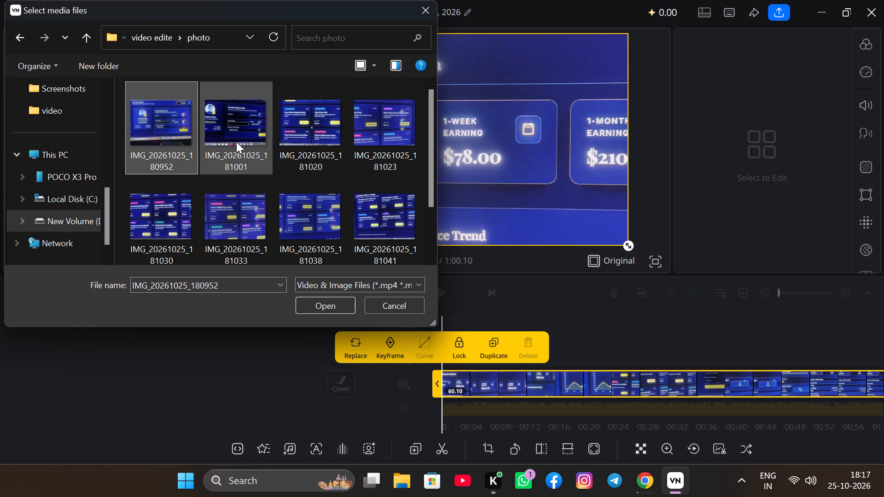
{"action": "left_click", "coordinate": [235, 139]}
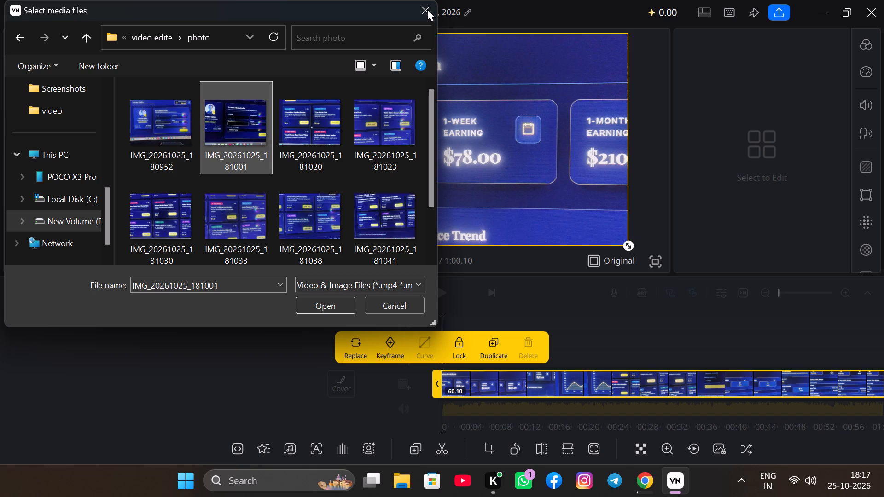
{"action": "left_click", "coordinate": [170, 135], "text": "shift"}
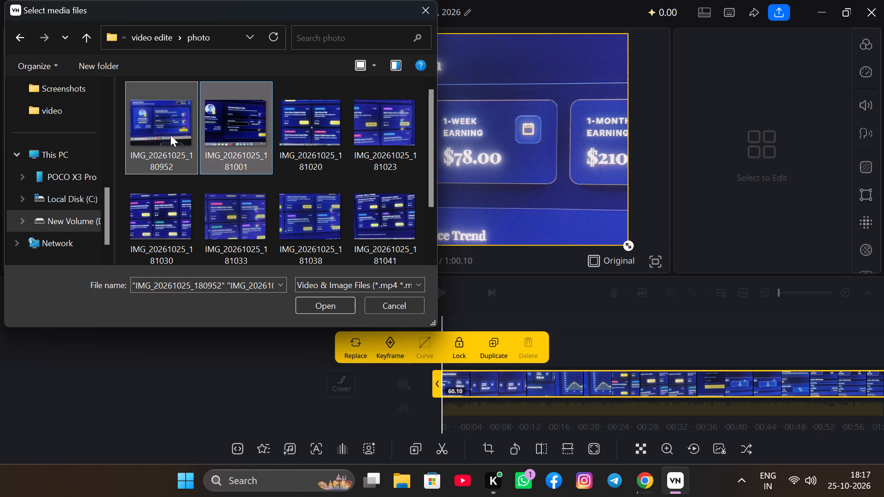
{"action": "left_click", "coordinate": [293, 125], "text": "shift"}
{"action": "left_click", "coordinate": [390, 127], "text": "shift"}
{"action": "left_click", "coordinate": [365, 216], "text": "shift"}
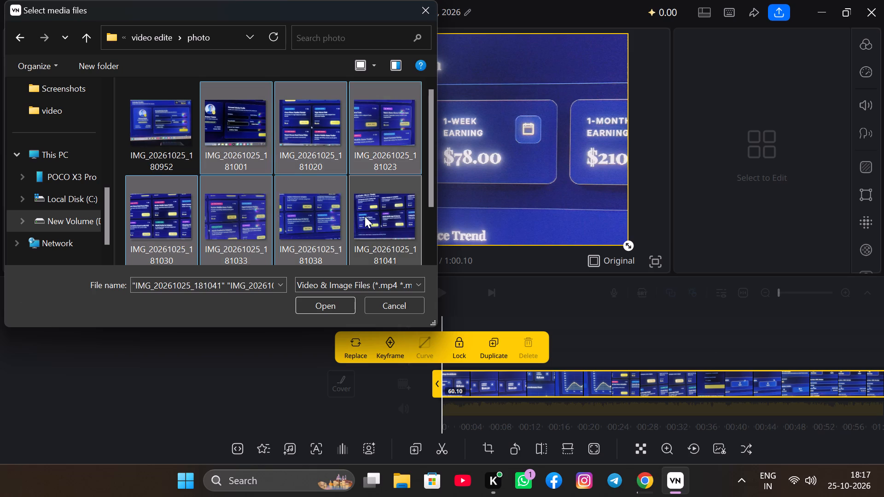
{"action": "scroll", "coordinate": [336, 191], "scroll_direction": "down", "scroll_amount": 3, "text": "shift"}
{"action": "left_click", "coordinate": [235, 220], "text": "shift"}
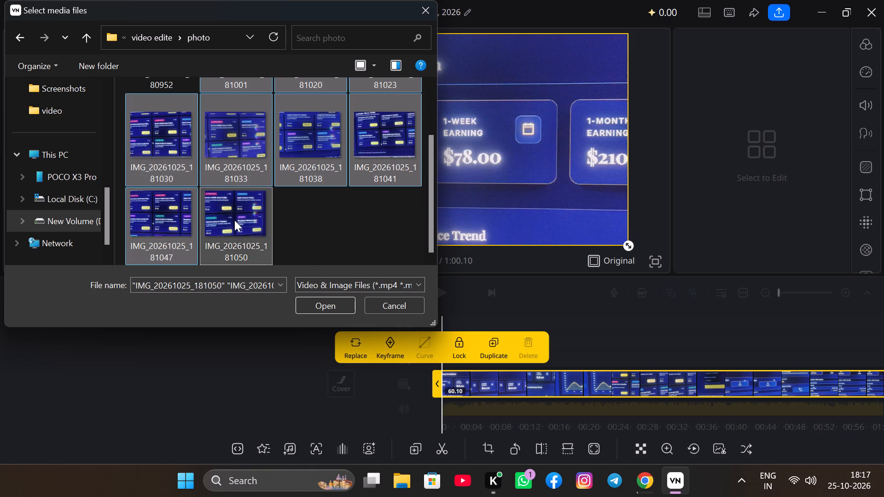
{"action": "left_click", "coordinate": [320, 304]}
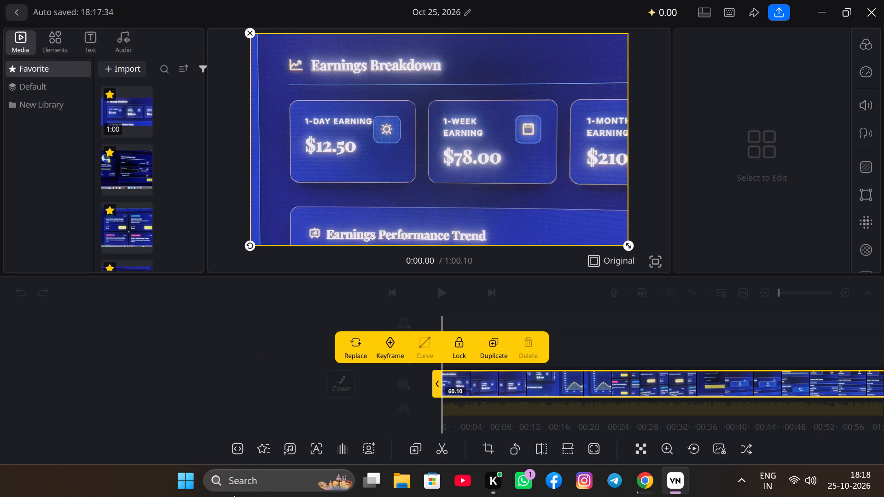
Look through the imported photos in the media library.
{"action": "scroll", "coordinate": [133, 204], "scroll_direction": "down", "scroll_amount": 6}
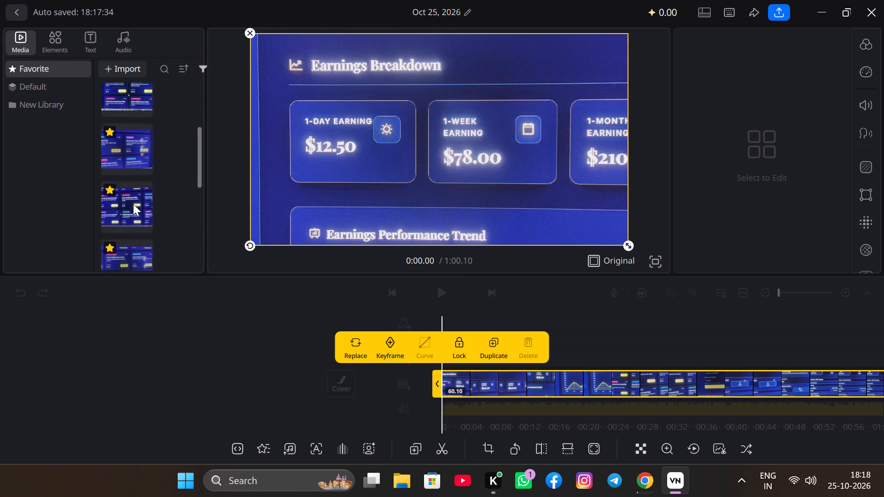
{"action": "scroll", "coordinate": [133, 204], "scroll_direction": "down", "scroll_amount": 19}
{"action": "scroll", "coordinate": [134, 178], "scroll_direction": "up", "scroll_amount": 4}
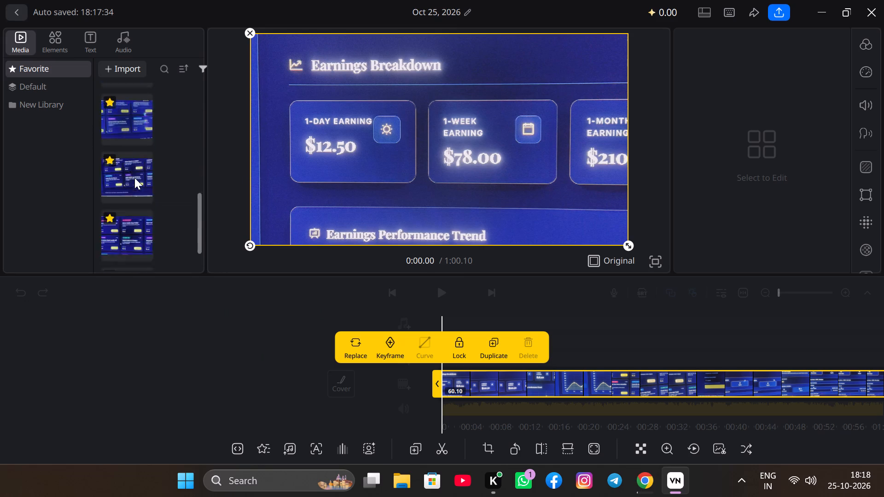
{"action": "scroll", "coordinate": [134, 178], "scroll_direction": "up", "scroll_amount": 5}
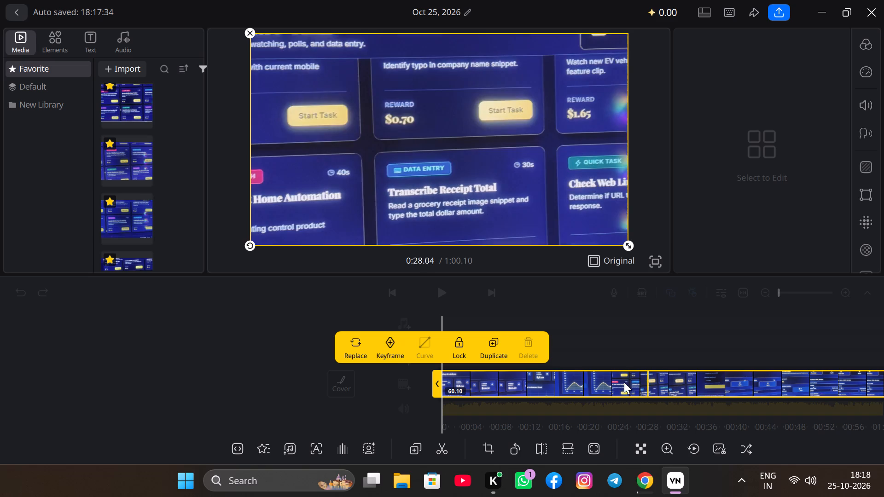
Scrub through the dashboard clip to find a spot for the photos, and review the task photos again.
{"action": "scroll", "coordinate": [710, 392], "scroll_direction": "down", "scroll_amount": 2}
{"action": "scroll", "coordinate": [710, 392], "scroll_direction": "up", "scroll_amount": 4}
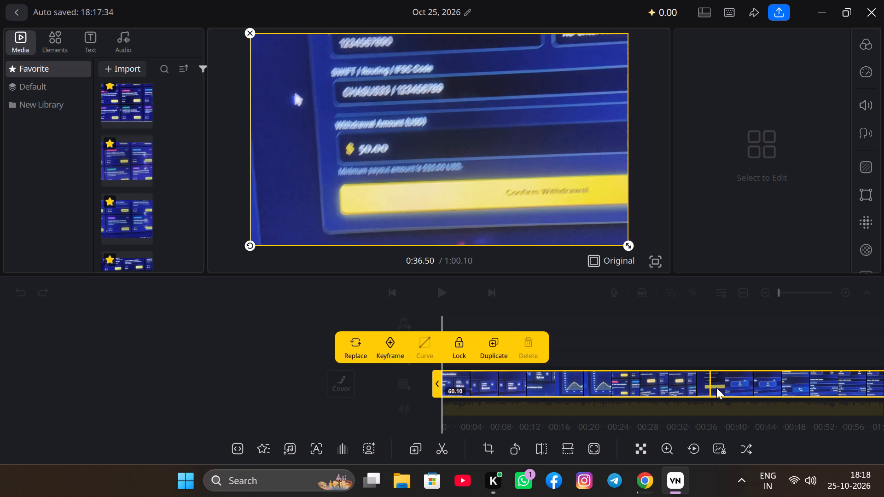
{"action": "left_click_drag", "start_coordinate": [733, 342], "coordinate": [629, 333]}
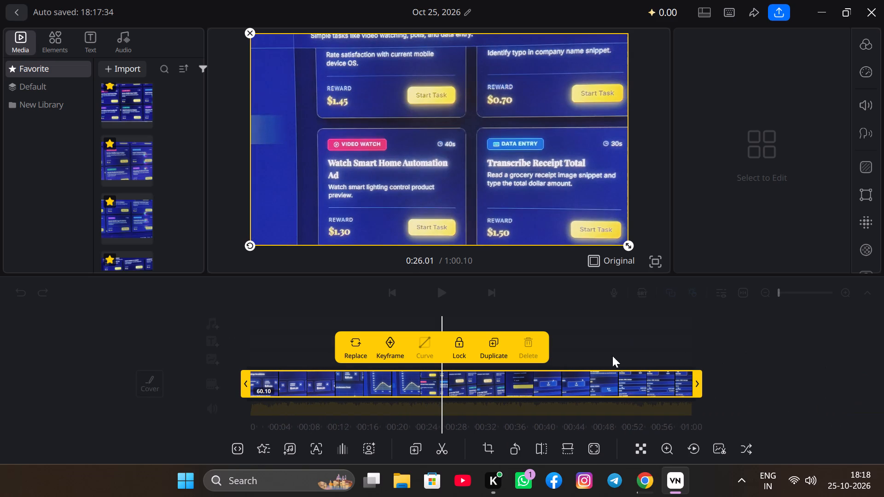
{"action": "left_click_drag", "start_coordinate": [596, 351], "coordinate": [672, 349]}
{"action": "left_click_drag", "start_coordinate": [672, 349], "coordinate": [650, 350]}
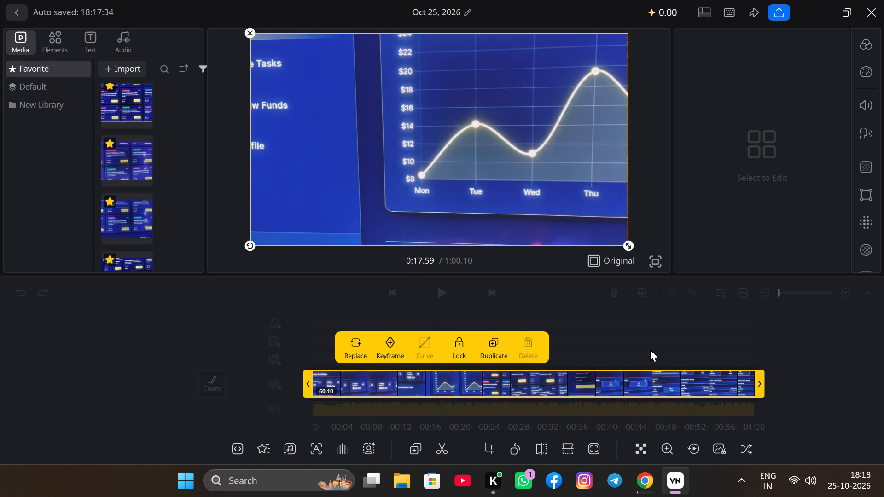
{"action": "left_click_drag", "start_coordinate": [650, 350], "coordinate": [595, 348]}
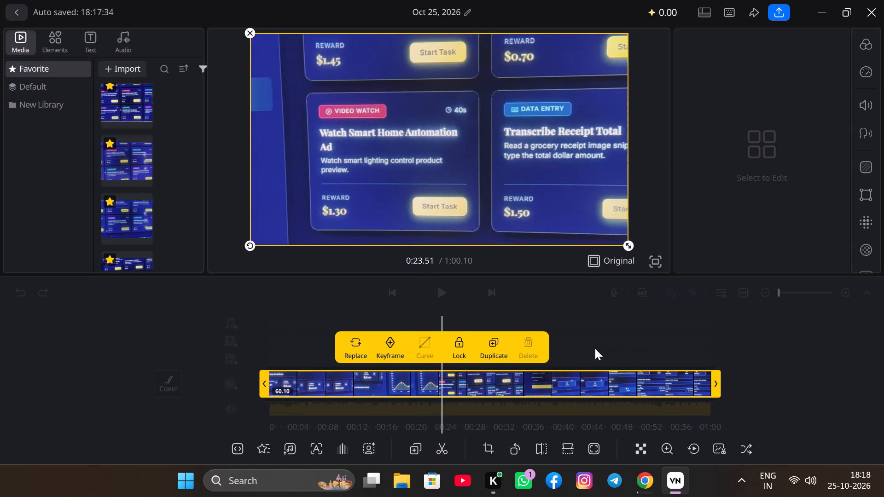
{"action": "left_click_drag", "start_coordinate": [595, 348], "coordinate": [645, 353]}
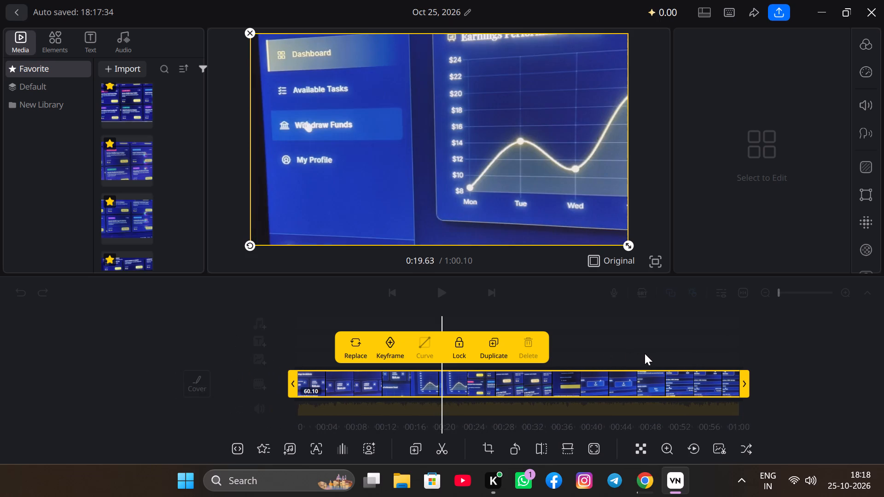
{"action": "left_click_drag", "start_coordinate": [645, 353], "coordinate": [724, 354]}
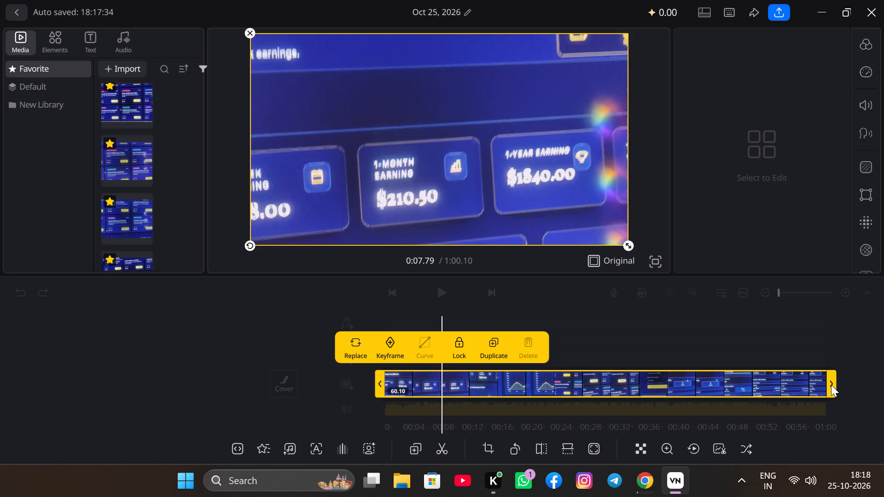
{"action": "left_click_drag", "start_coordinate": [558, 383], "coordinate": [657, 394]}
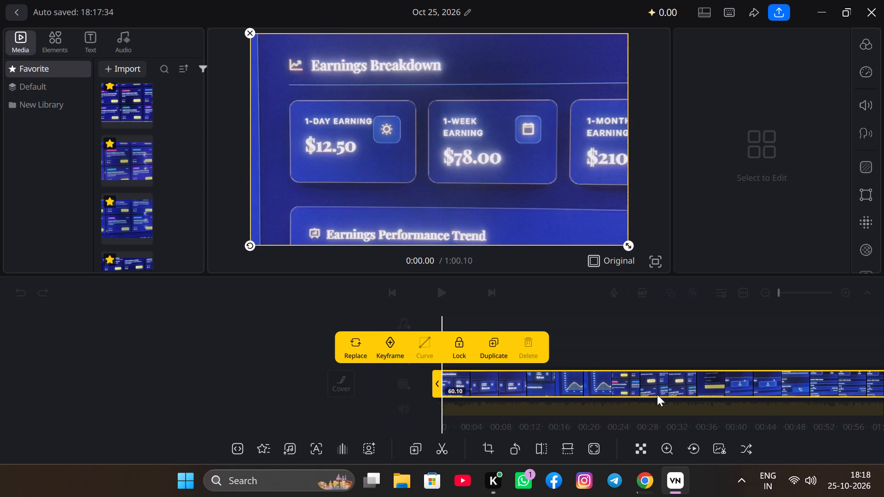
{"action": "left_click_drag", "start_coordinate": [657, 394], "coordinate": [665, 396]}
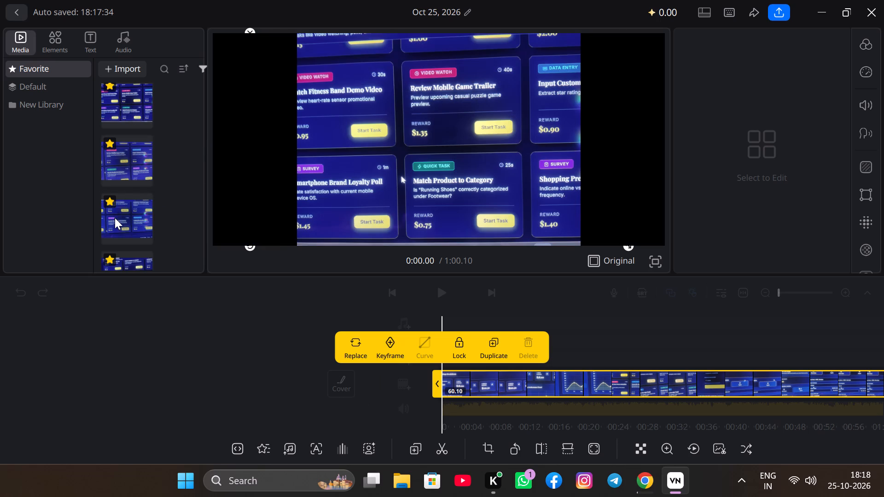
{"action": "scroll", "coordinate": [115, 219], "scroll_direction": "down", "scroll_amount": 4}
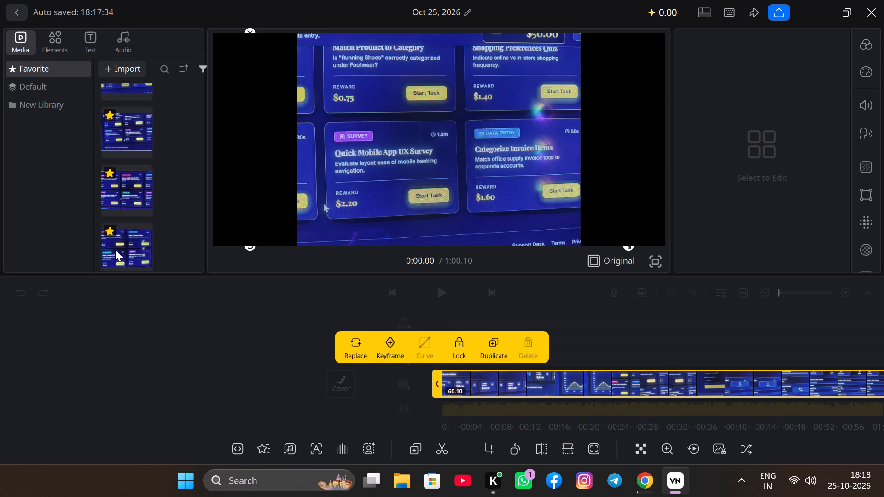
{"action": "scroll", "coordinate": [134, 244], "scroll_direction": "down", "scroll_amount": 3}
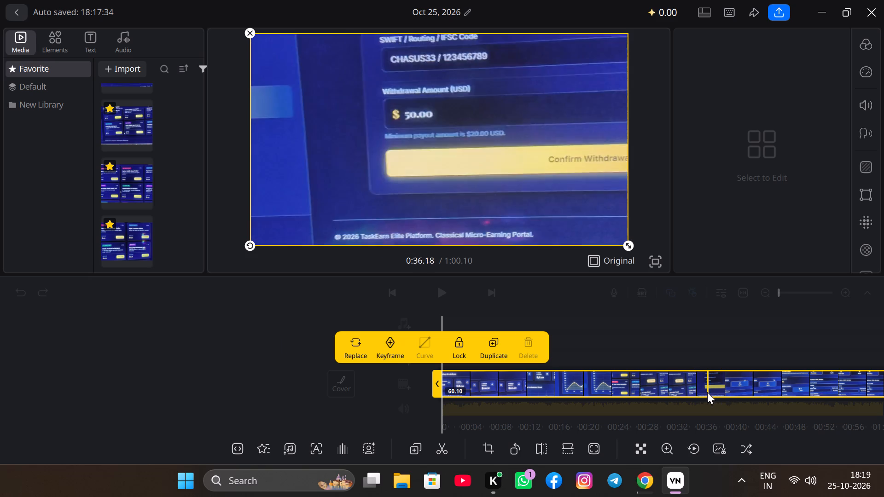
Split the dashboard clip at 0:35.37, where the available-tasks scene gives way to the withdrawal form.
{"action": "left_click", "coordinate": [702, 392]}
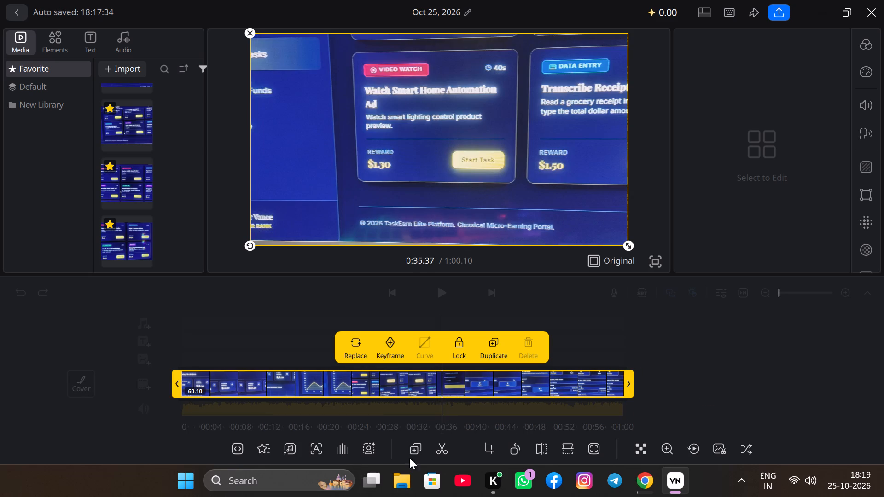
{"action": "left_click", "coordinate": [437, 447]}
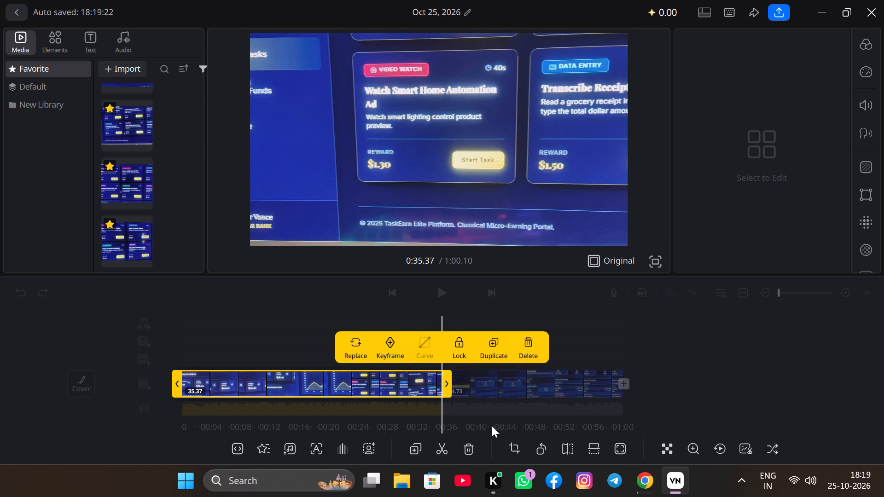
{"action": "left_click", "coordinate": [500, 411]}
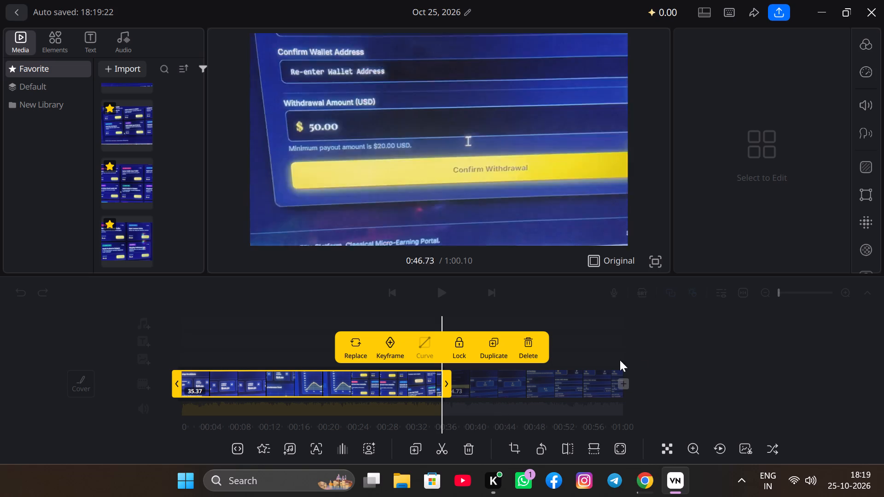
{"action": "left_click", "coordinate": [640, 359]}
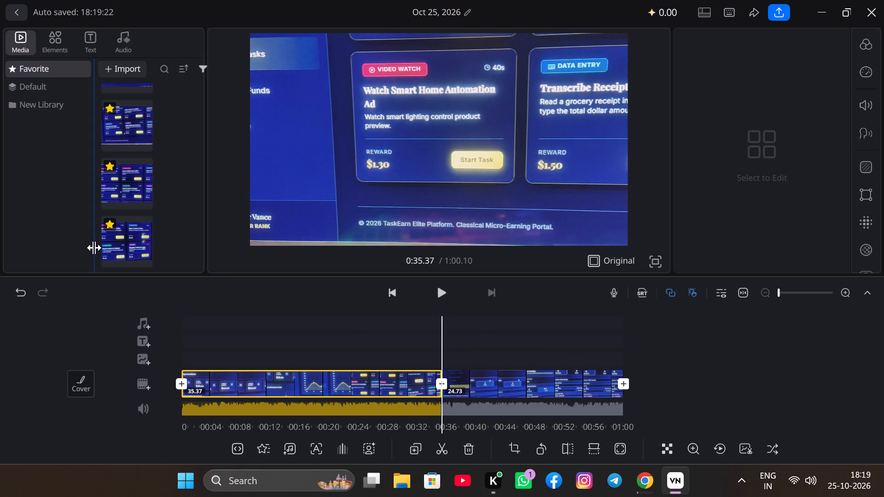
Insert the photo IMG_20261025_181020.jpg on the main track at the split between the two clip parts.
{"action": "scroll", "coordinate": [93, 135], "scroll_direction": "up", "scroll_amount": 7}
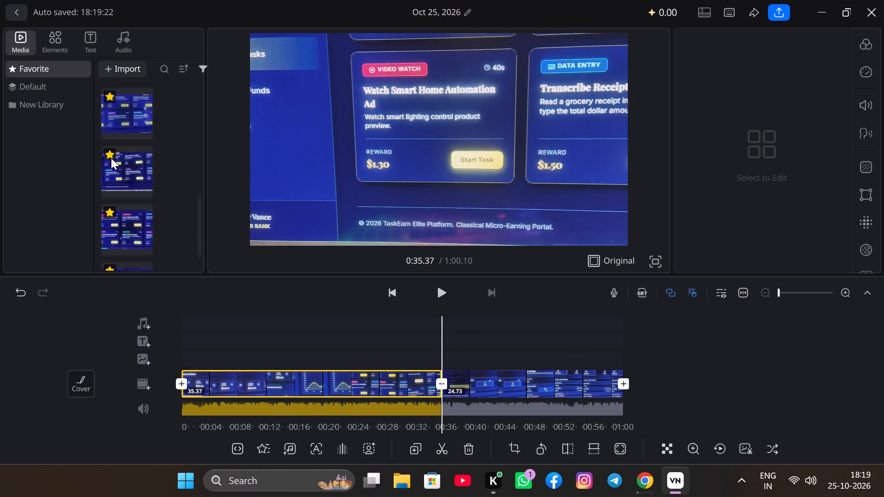
{"action": "scroll", "coordinate": [111, 158], "scroll_direction": "up", "scroll_amount": 14}
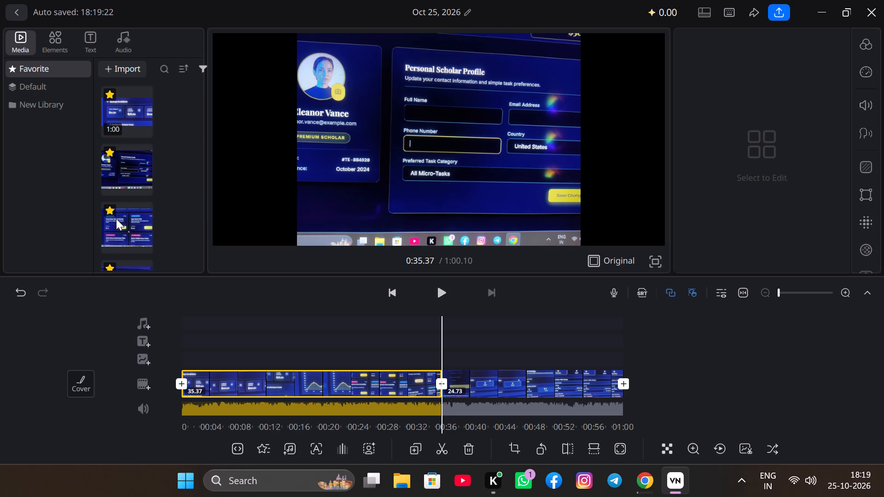
{"action": "left_click_drag", "start_coordinate": [118, 227], "coordinate": [255, 319]}
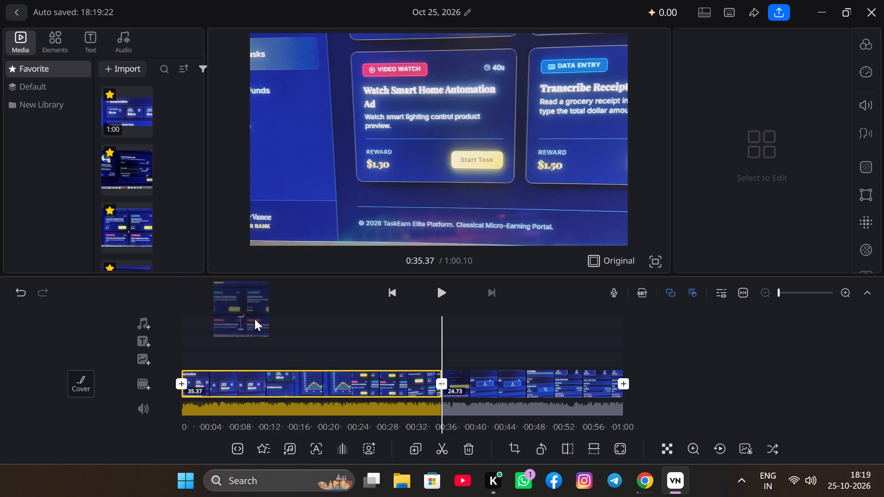
{"action": "left_click_drag", "start_coordinate": [255, 319], "coordinate": [431, 395]}
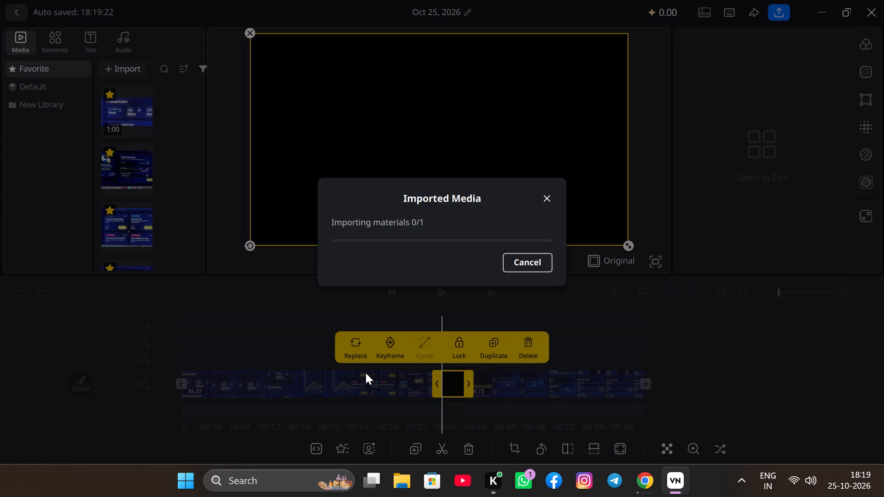
{"action": "left_click", "coordinate": [302, 319]}
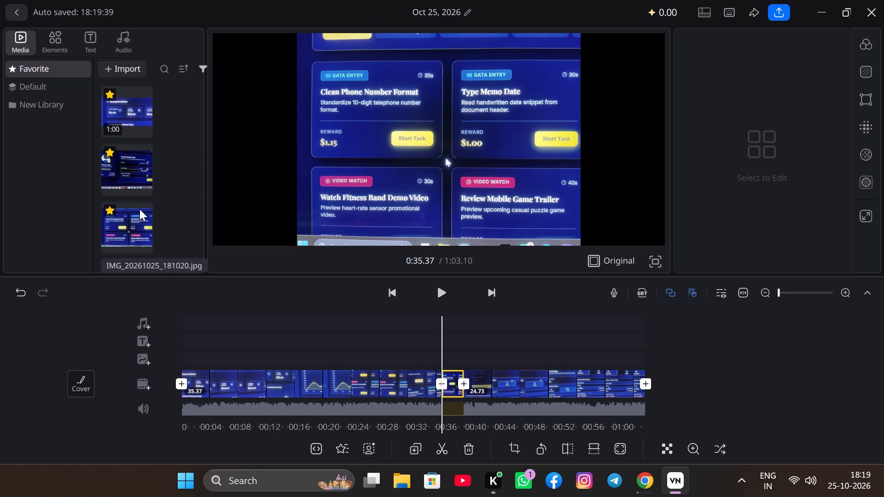
Insert the next two library photos, starting with the Work-from-Home Lifestyle Quiz one, in order after IMG_20261025_181020.jpg on the main track.
{"action": "scroll", "coordinate": [140, 209], "scroll_direction": "down", "scroll_amount": 2}
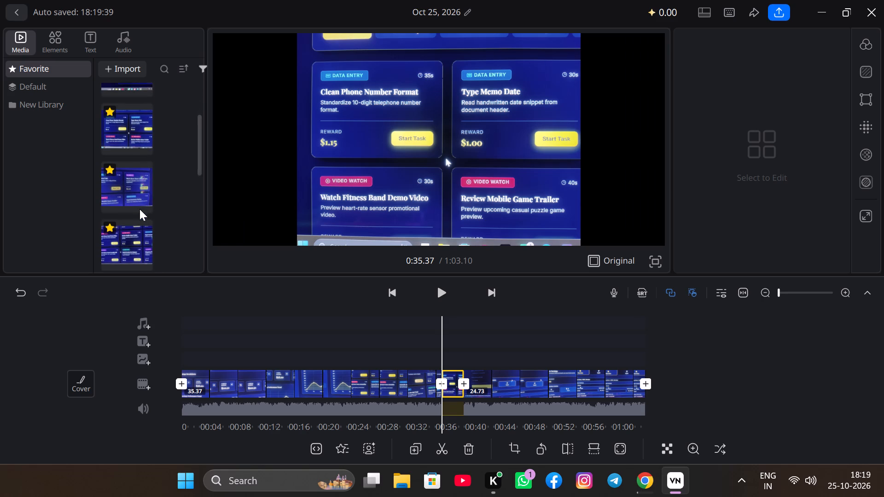
{"action": "left_click_drag", "start_coordinate": [136, 187], "coordinate": [462, 375]}
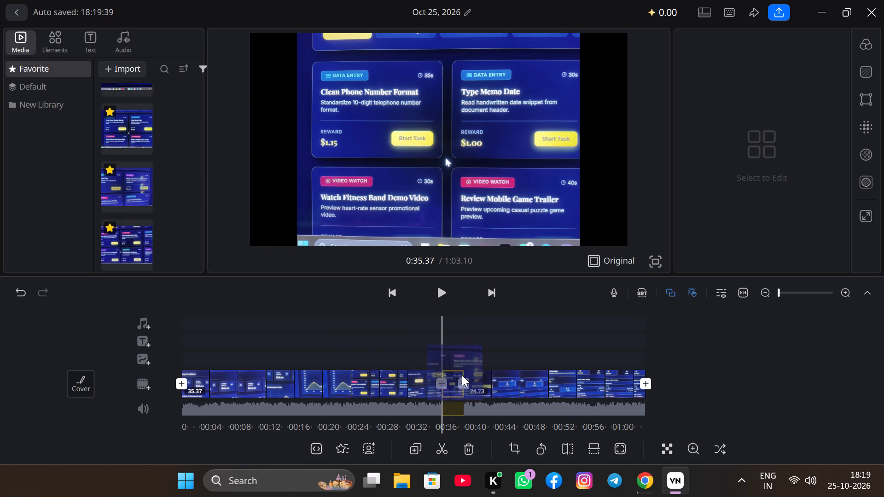
{"action": "left_click_drag", "start_coordinate": [462, 375], "coordinate": [468, 378]}
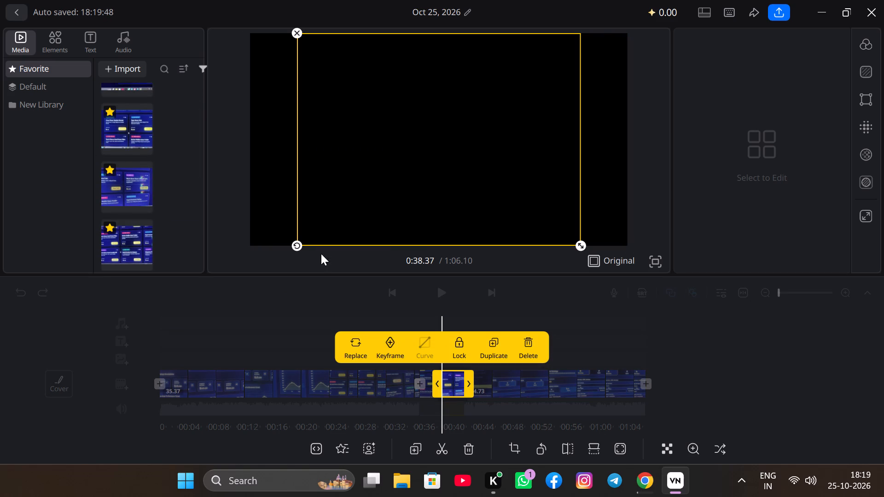
{"action": "left_click", "coordinate": [275, 301]}
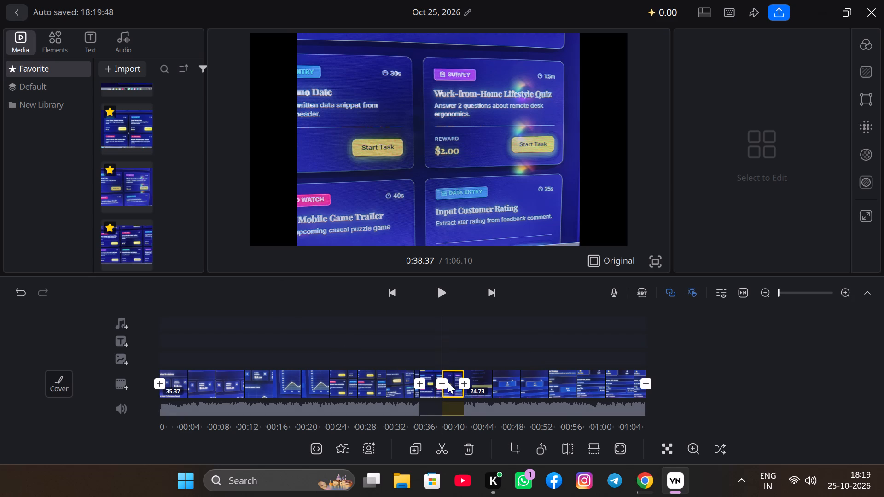
{"action": "scroll", "coordinate": [126, 178], "scroll_direction": "down", "scroll_amount": 1}
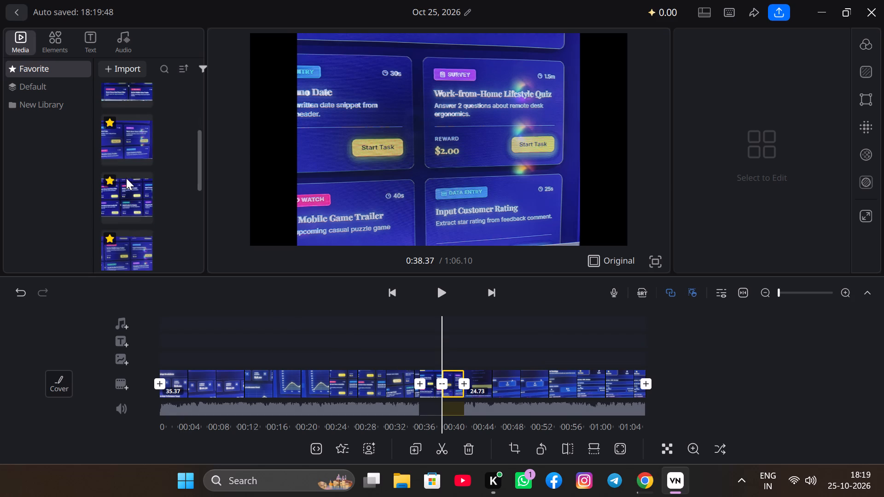
{"action": "left_click_drag", "start_coordinate": [126, 192], "coordinate": [469, 382]}
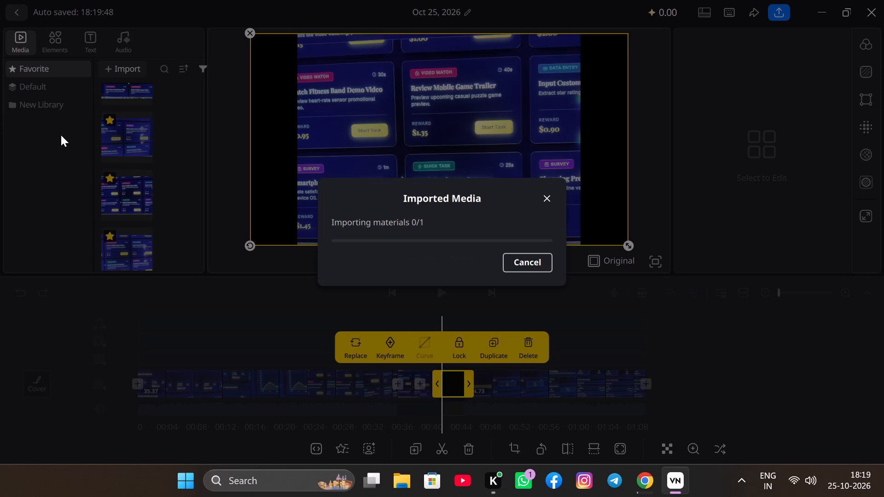
Add the next task photo and the last photo in the library after the inserted photos, before the second clip part.
{"action": "scroll", "coordinate": [126, 174], "scroll_direction": "down", "scroll_amount": 1}
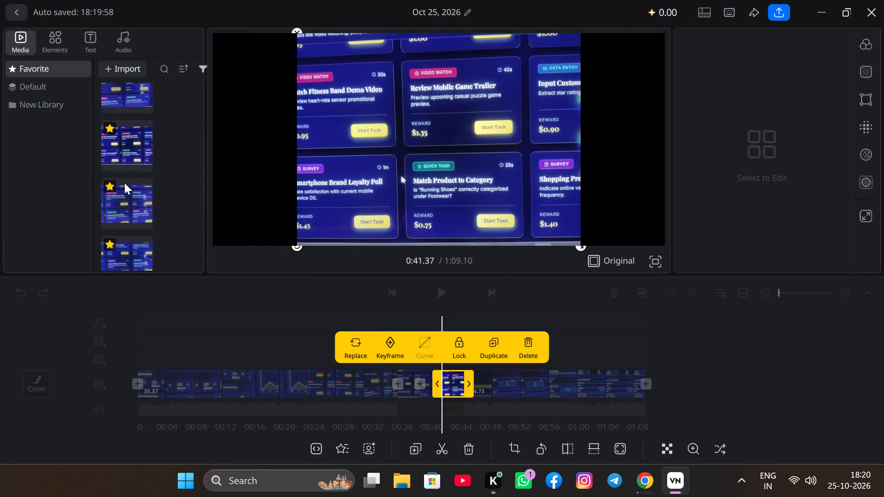
{"action": "left_click_drag", "start_coordinate": [119, 197], "coordinate": [365, 276]}
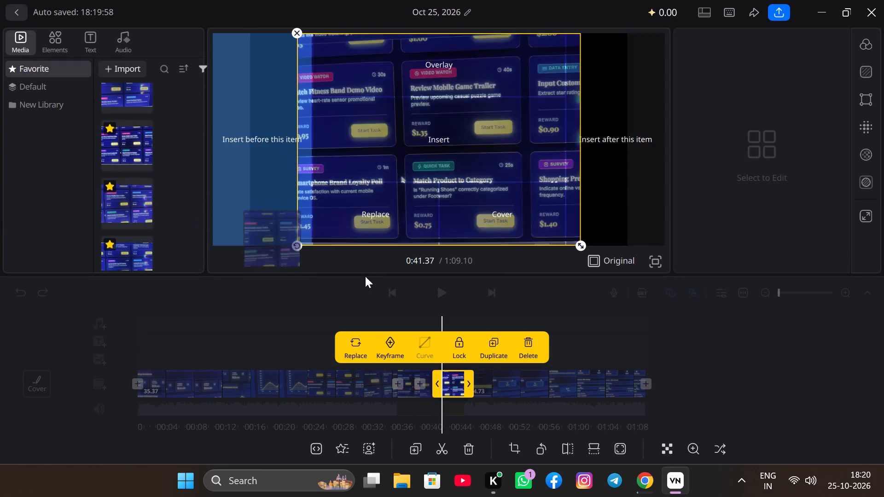
{"action": "left_click_drag", "start_coordinate": [365, 276], "coordinate": [483, 375]}
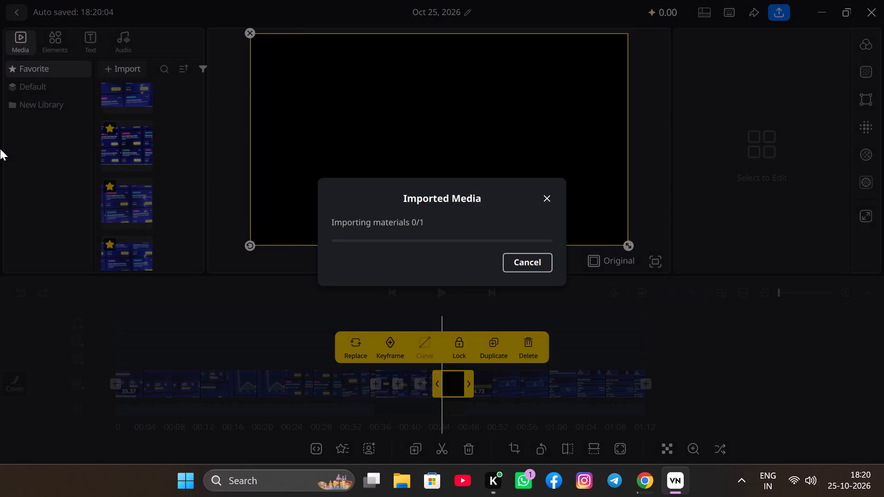
{"action": "scroll", "coordinate": [115, 175], "scroll_direction": "down", "scroll_amount": 18}
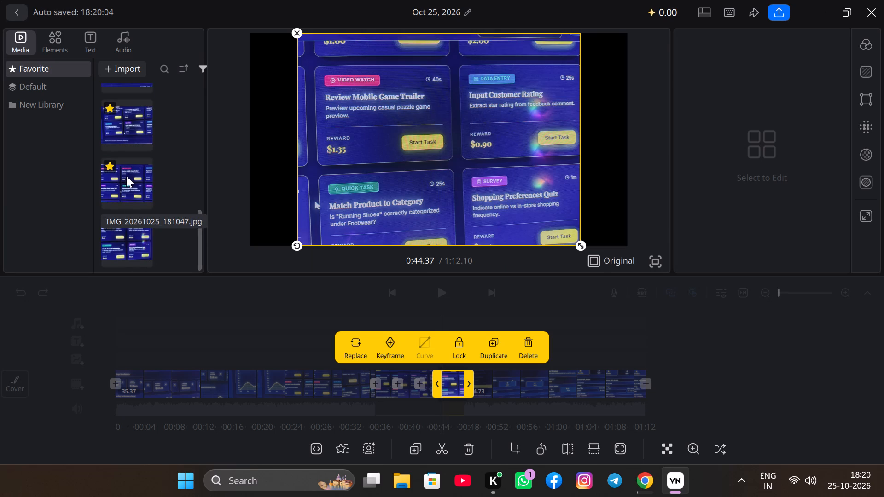
{"action": "left_click_drag", "start_coordinate": [121, 232], "coordinate": [449, 382]}
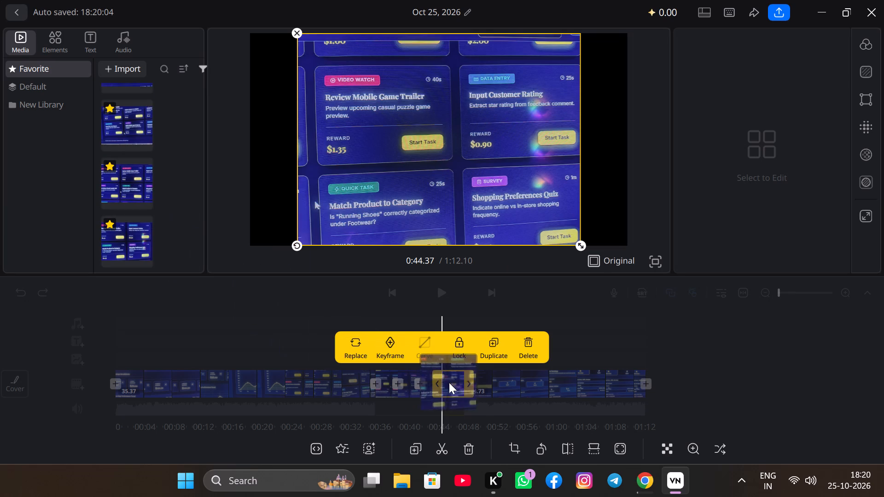
{"action": "left_click_drag", "start_coordinate": [449, 382], "coordinate": [481, 384]}
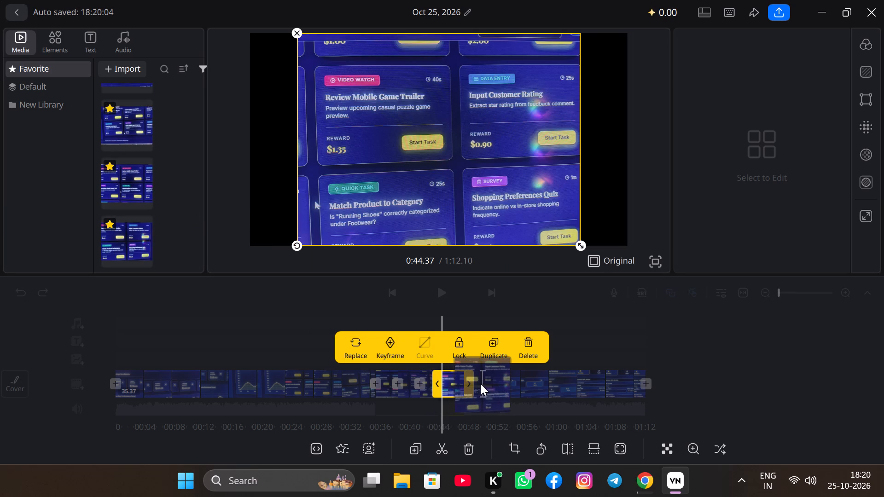
{"action": "left_click_drag", "start_coordinate": [481, 384], "coordinate": [466, 378]}
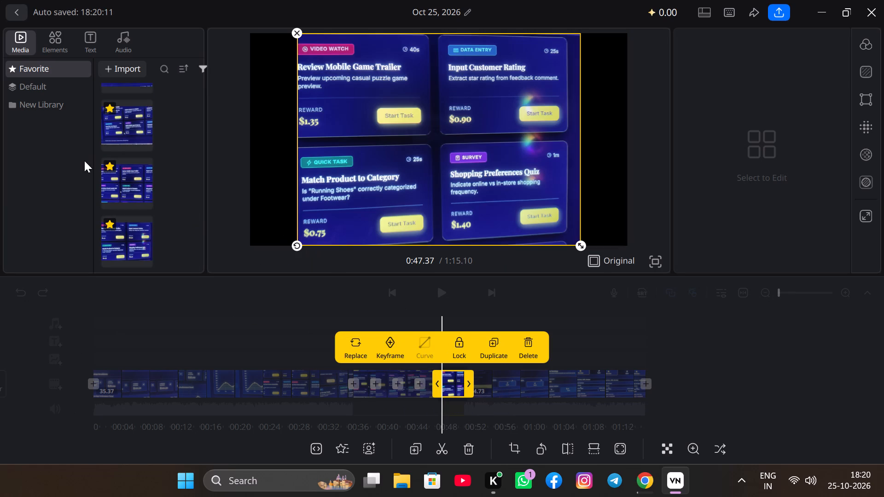
Insert the library photo showing the Quick Mobile App UX Survey task and page footer after the inserted photos, before the second clip part.
{"action": "scroll", "coordinate": [110, 179], "scroll_direction": "down", "scroll_amount": 3}
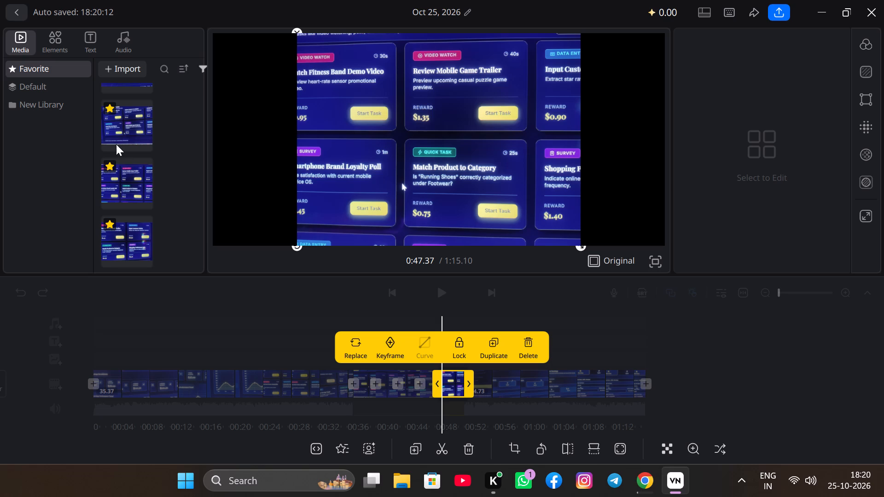
{"action": "left_click_drag", "start_coordinate": [121, 123], "coordinate": [507, 365]}
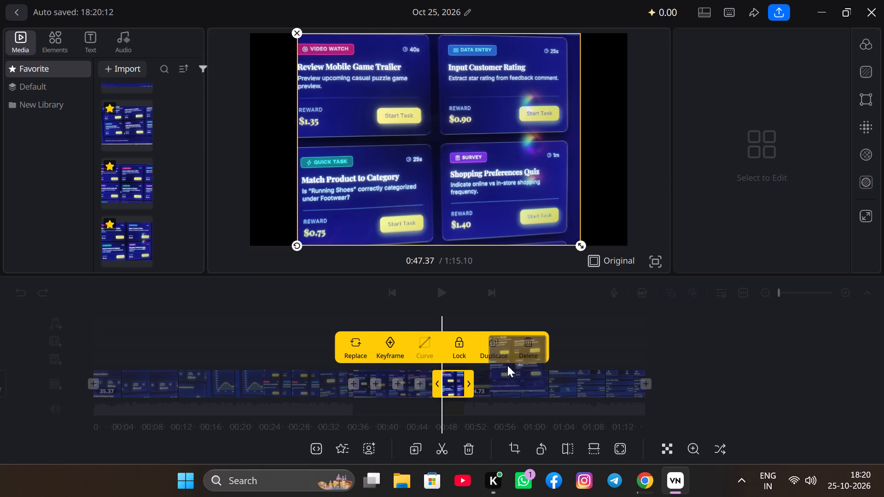
{"action": "left_click_drag", "start_coordinate": [507, 365], "coordinate": [465, 376]}
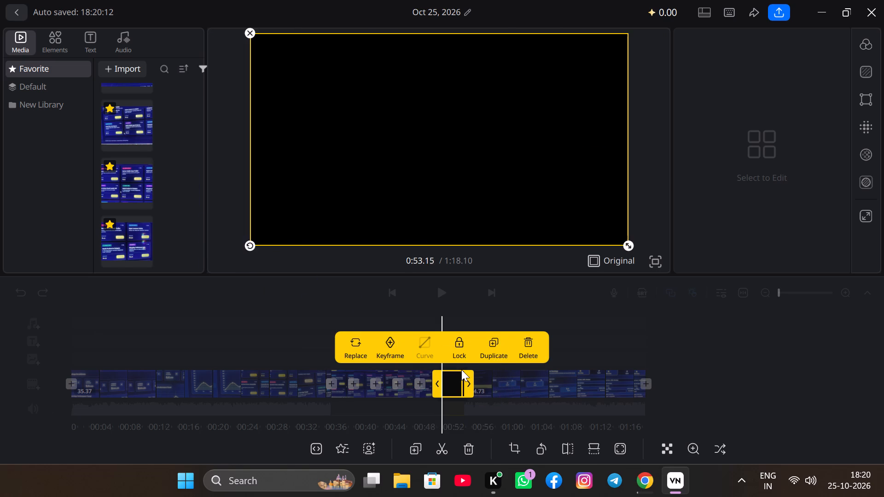
{"action": "left_click", "coordinate": [312, 286]}
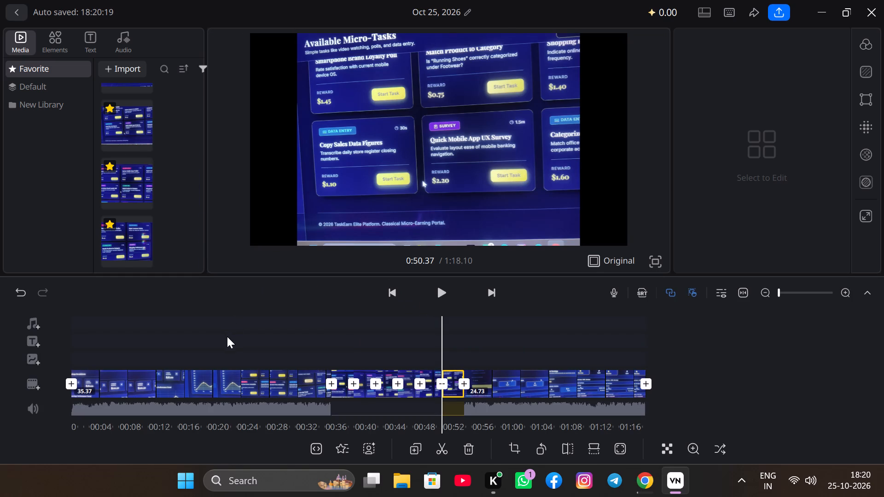
Play the assembled video from the beginning to review the clip and photo sequence.
{"action": "left_click_drag", "start_coordinate": [227, 336], "coordinate": [710, 331]}
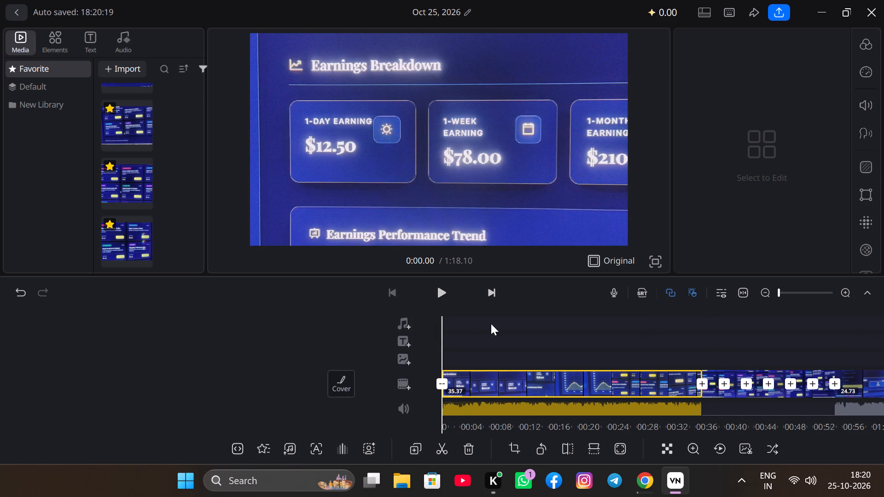
{"action": "left_click", "coordinate": [439, 291]}
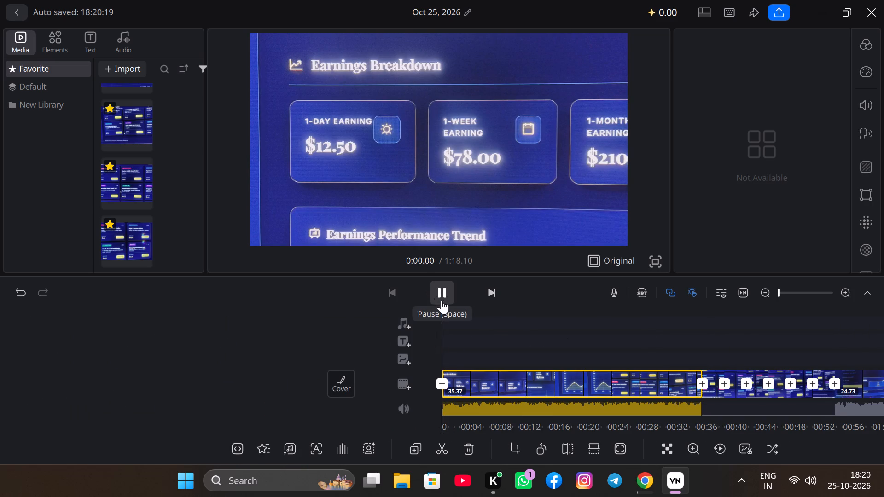
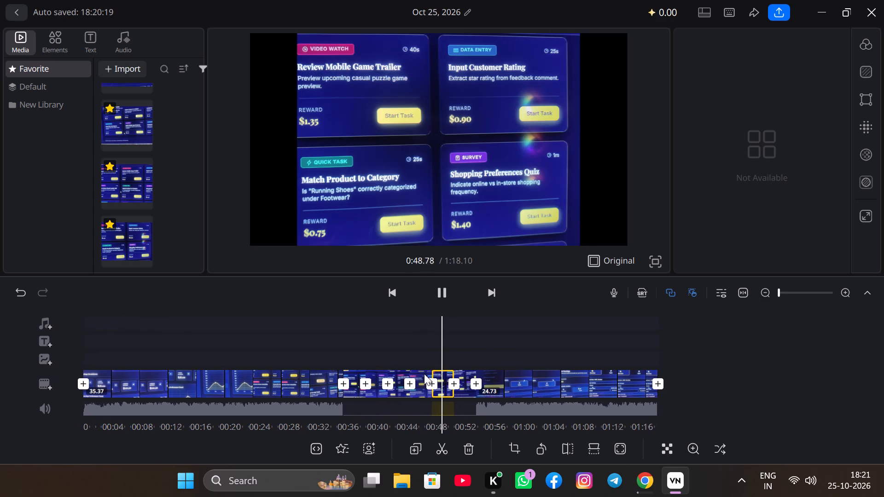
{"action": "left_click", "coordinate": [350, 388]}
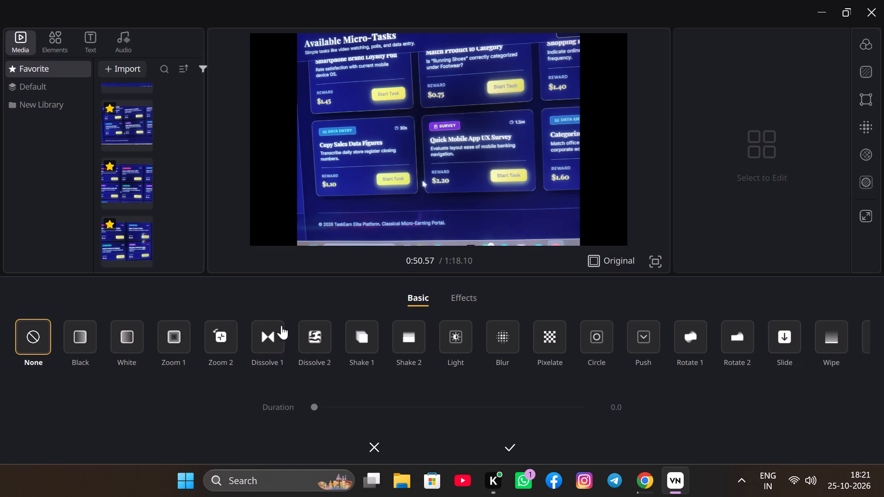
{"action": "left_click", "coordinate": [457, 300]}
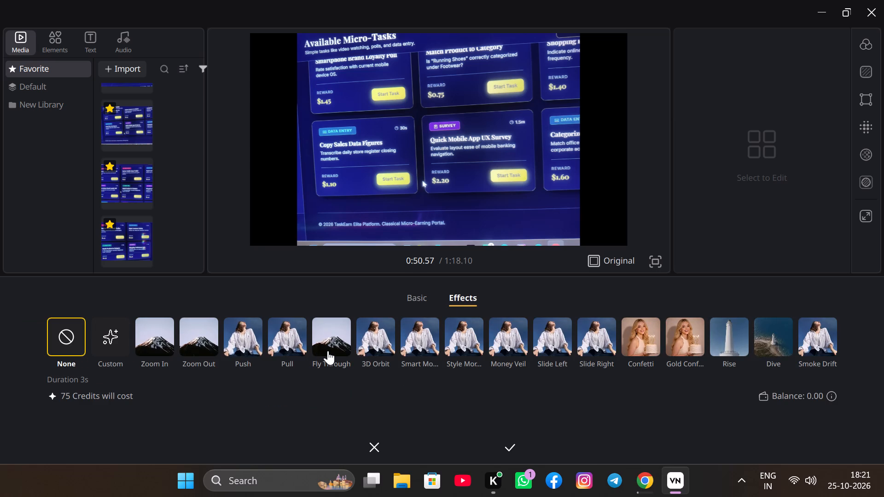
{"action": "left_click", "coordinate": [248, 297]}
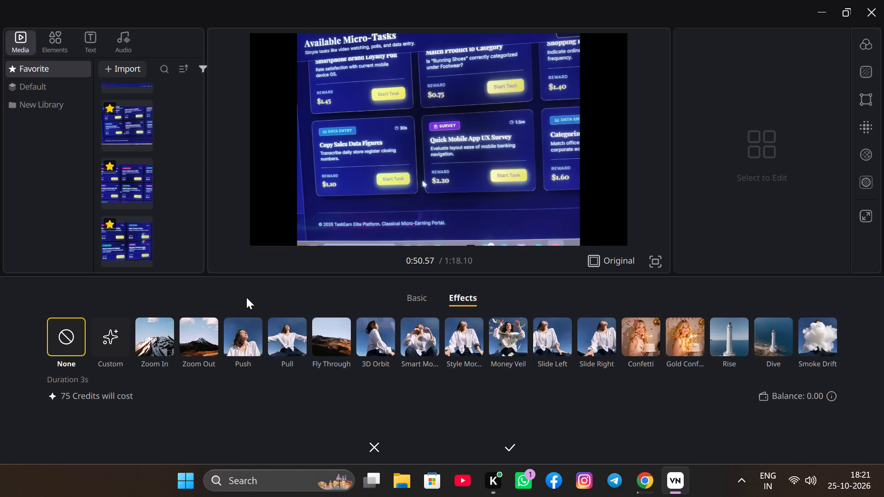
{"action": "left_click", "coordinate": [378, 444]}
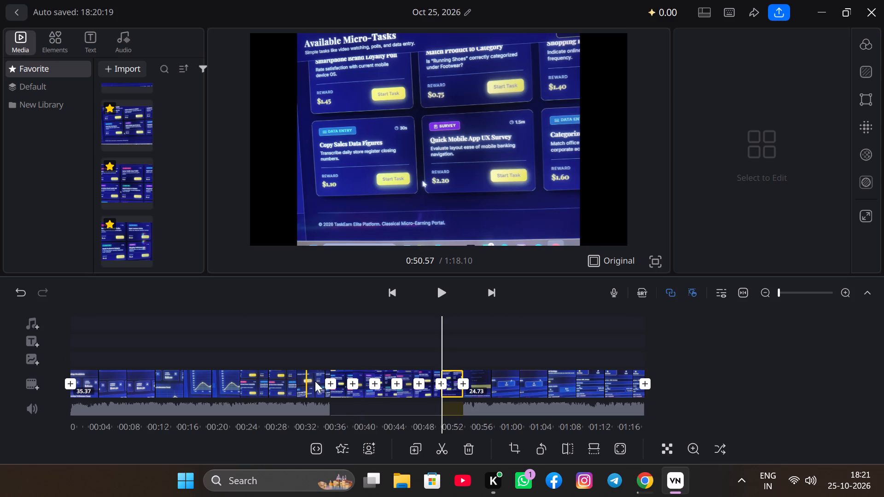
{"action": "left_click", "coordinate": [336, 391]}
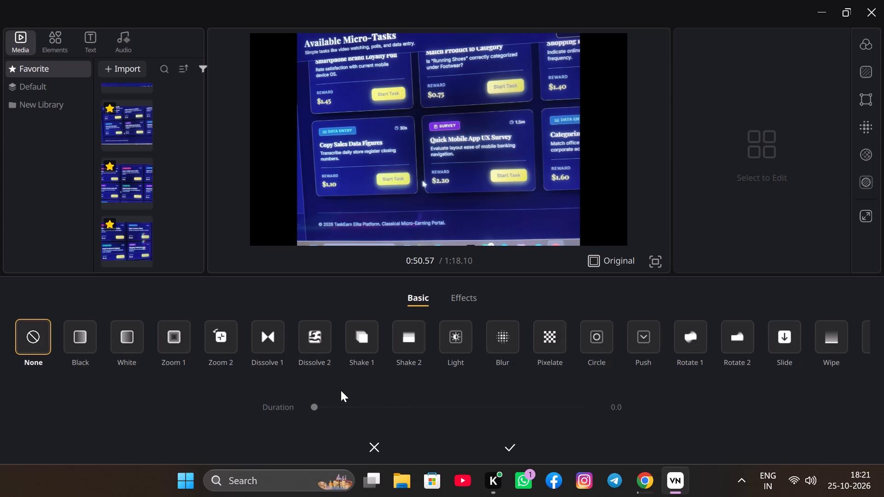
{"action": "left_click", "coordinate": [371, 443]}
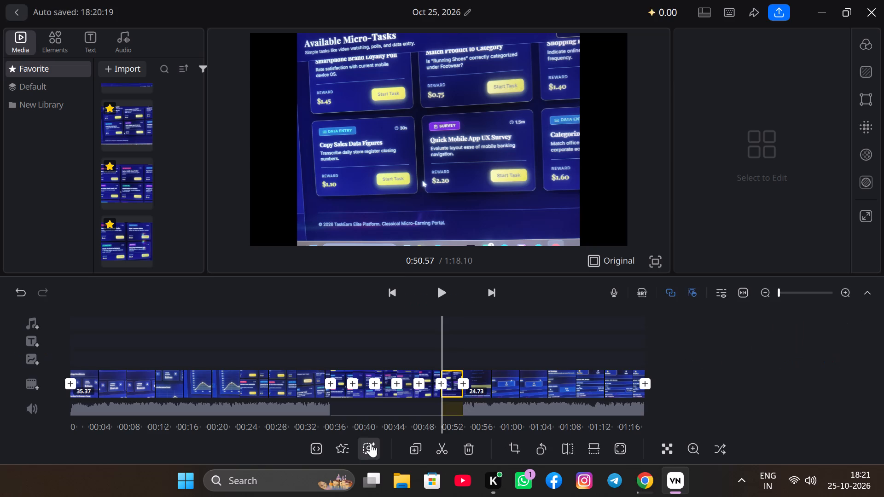
Move the first inserted task photo further along the photo sequence between the two clip parts.
{"action": "left_click", "coordinate": [338, 393]}
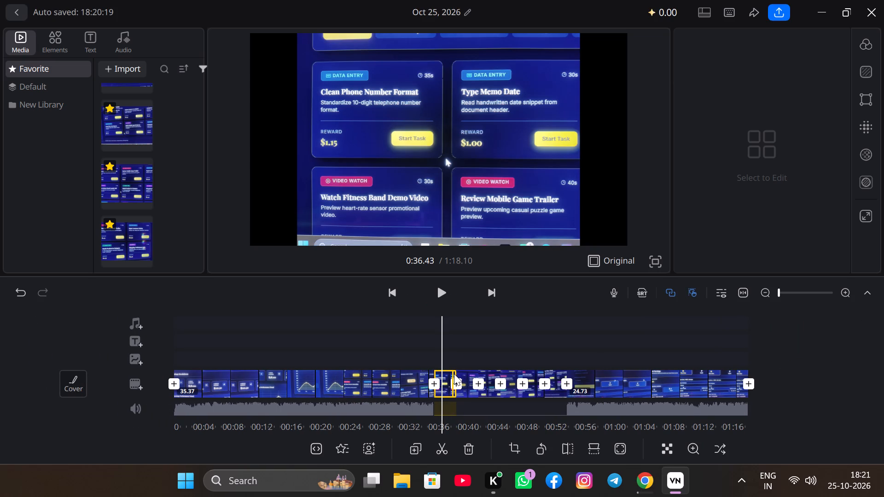
{"action": "left_click_drag", "start_coordinate": [454, 374], "coordinate": [511, 375]}
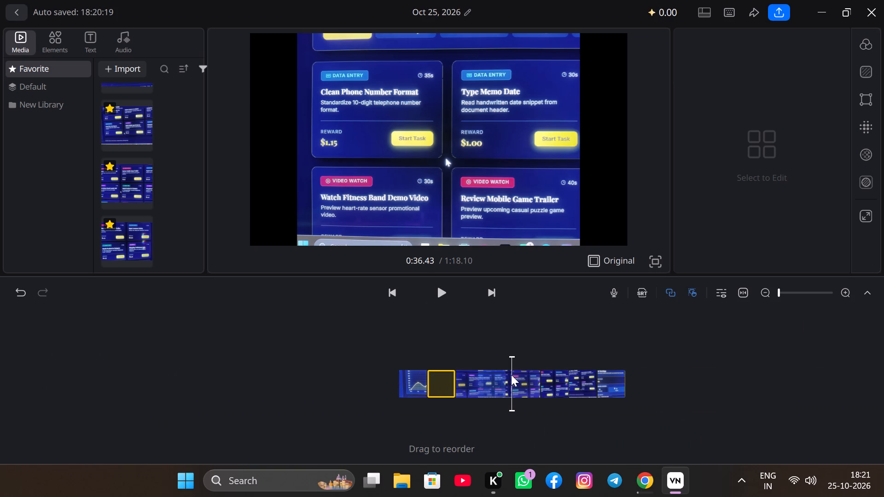
{"action": "left_click_drag", "start_coordinate": [511, 375], "coordinate": [516, 375]}
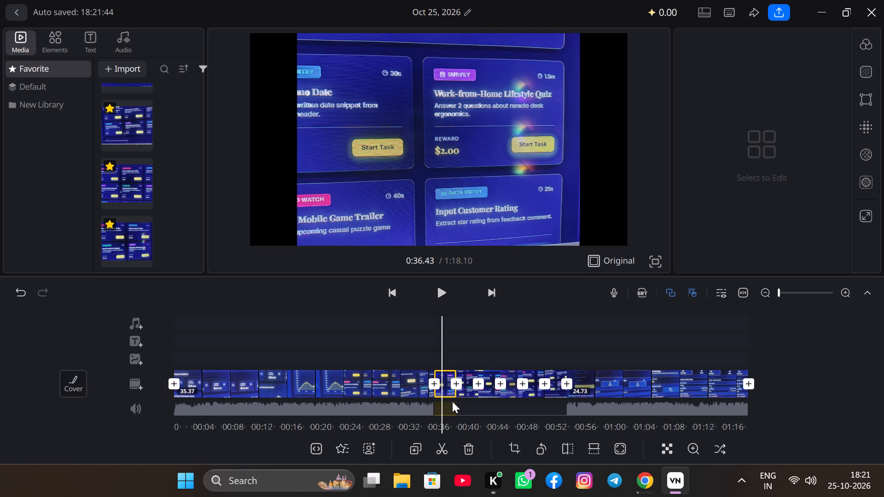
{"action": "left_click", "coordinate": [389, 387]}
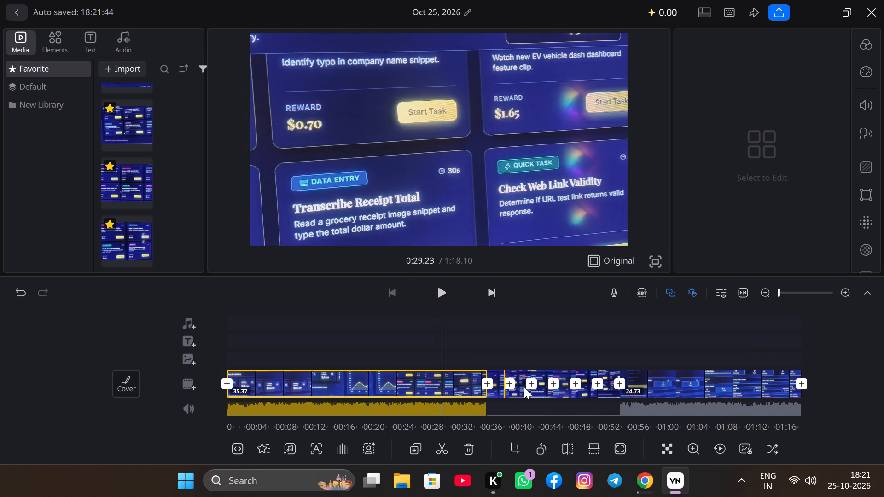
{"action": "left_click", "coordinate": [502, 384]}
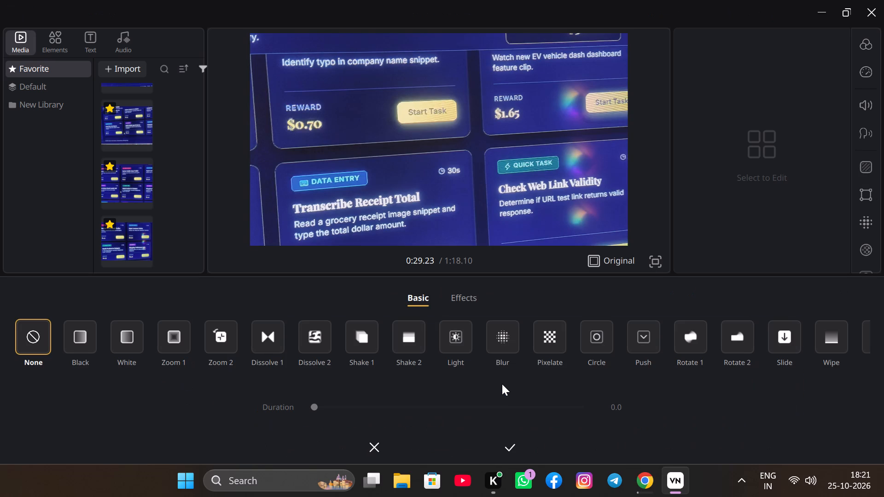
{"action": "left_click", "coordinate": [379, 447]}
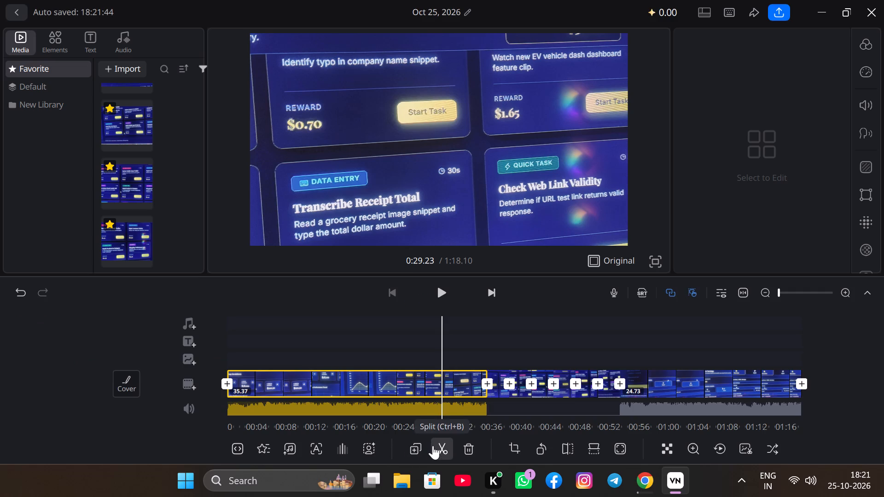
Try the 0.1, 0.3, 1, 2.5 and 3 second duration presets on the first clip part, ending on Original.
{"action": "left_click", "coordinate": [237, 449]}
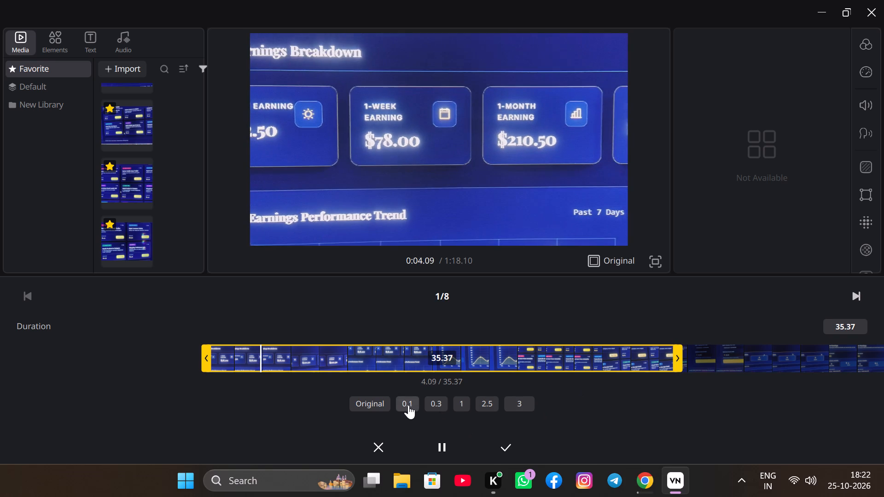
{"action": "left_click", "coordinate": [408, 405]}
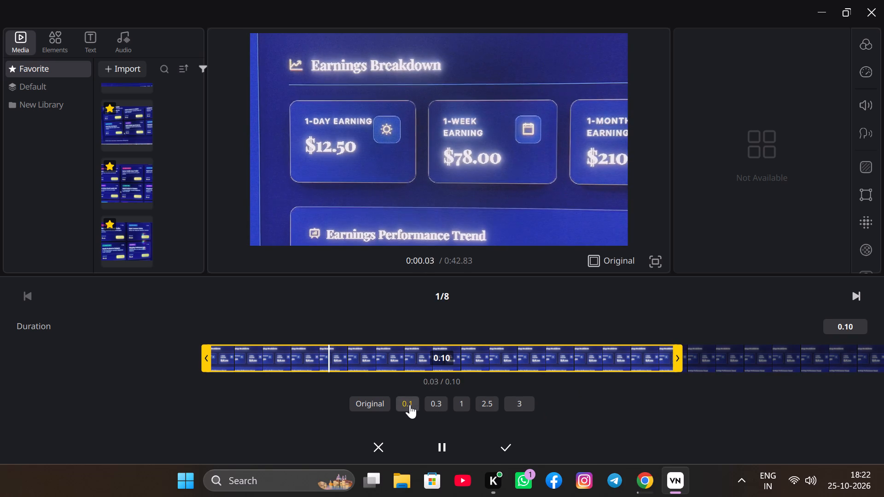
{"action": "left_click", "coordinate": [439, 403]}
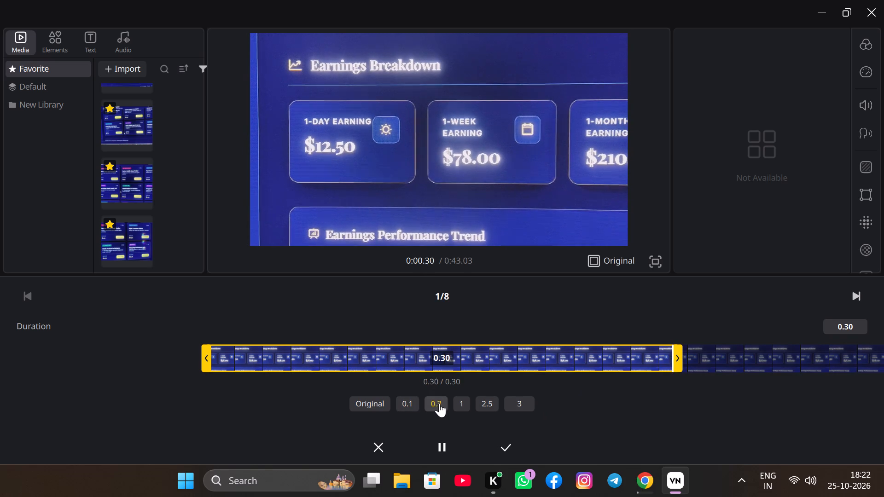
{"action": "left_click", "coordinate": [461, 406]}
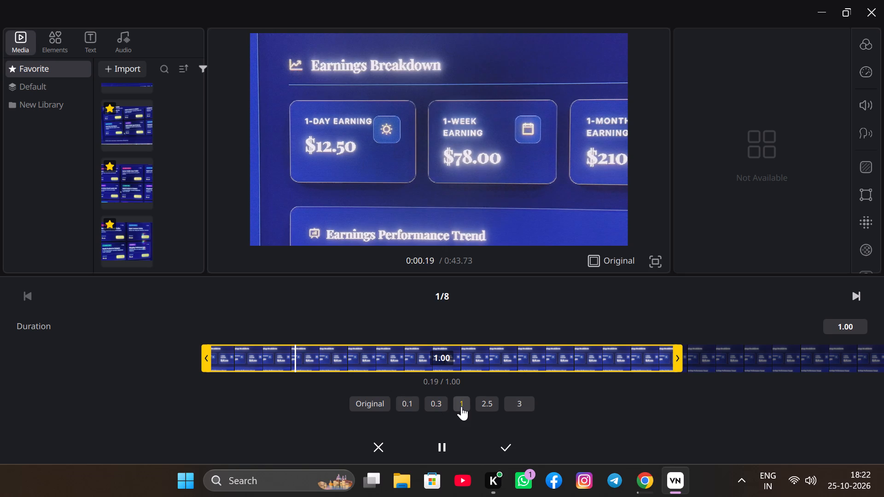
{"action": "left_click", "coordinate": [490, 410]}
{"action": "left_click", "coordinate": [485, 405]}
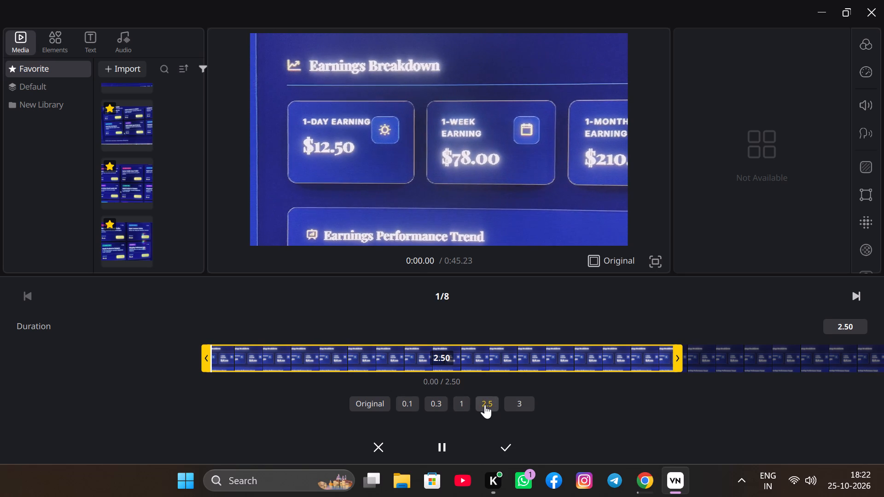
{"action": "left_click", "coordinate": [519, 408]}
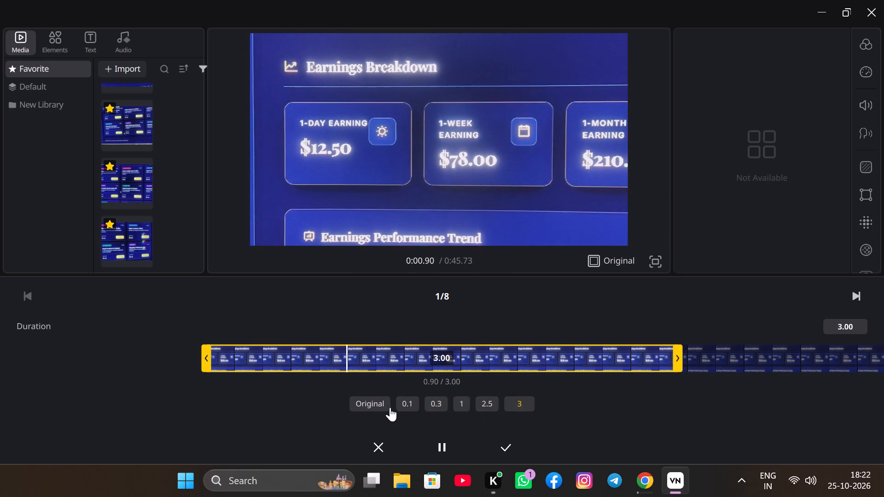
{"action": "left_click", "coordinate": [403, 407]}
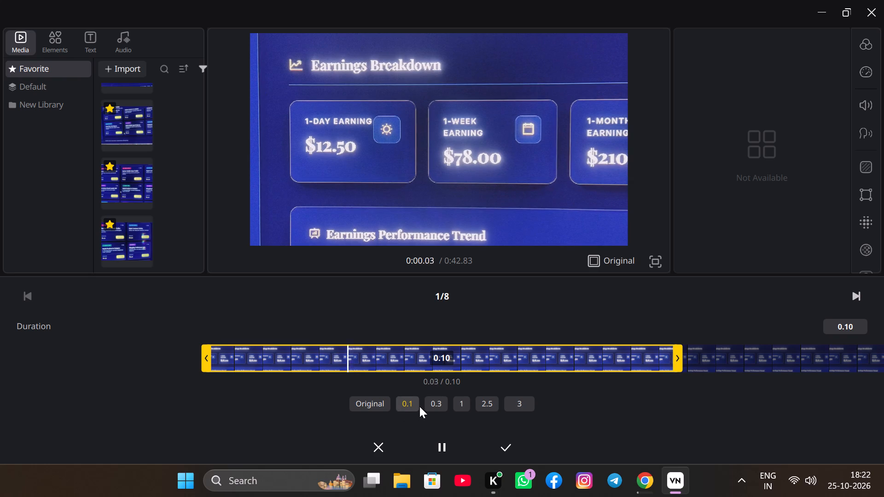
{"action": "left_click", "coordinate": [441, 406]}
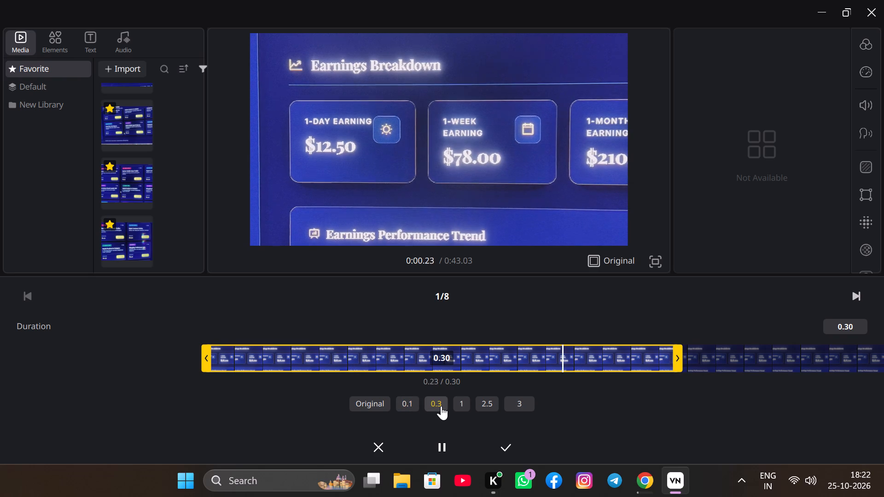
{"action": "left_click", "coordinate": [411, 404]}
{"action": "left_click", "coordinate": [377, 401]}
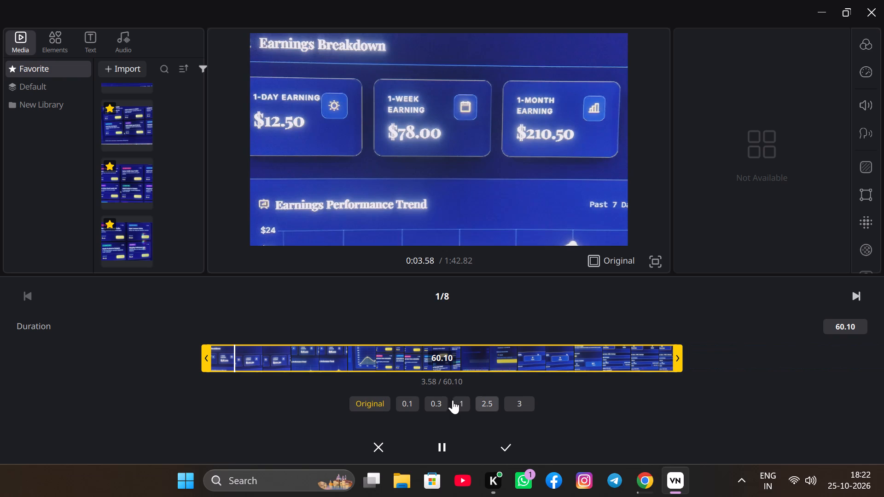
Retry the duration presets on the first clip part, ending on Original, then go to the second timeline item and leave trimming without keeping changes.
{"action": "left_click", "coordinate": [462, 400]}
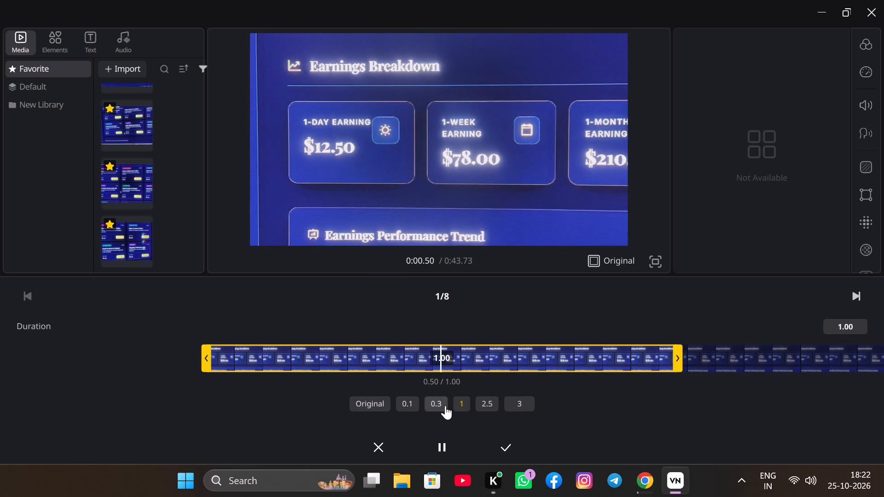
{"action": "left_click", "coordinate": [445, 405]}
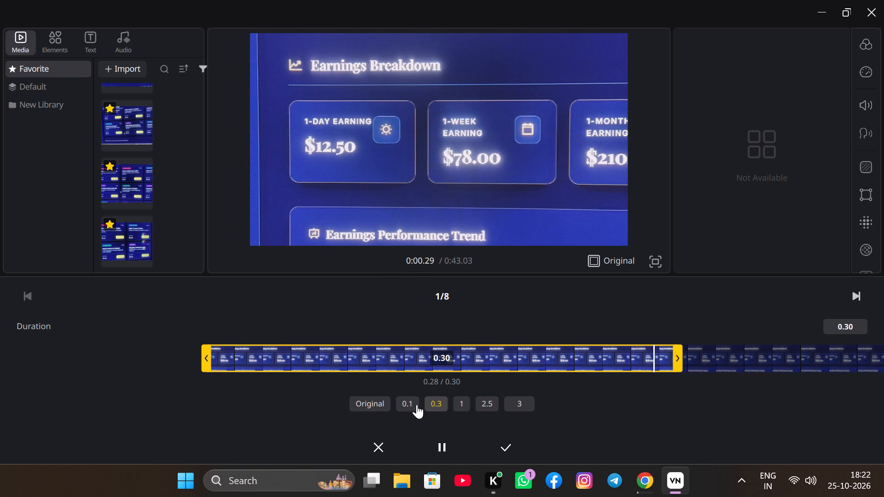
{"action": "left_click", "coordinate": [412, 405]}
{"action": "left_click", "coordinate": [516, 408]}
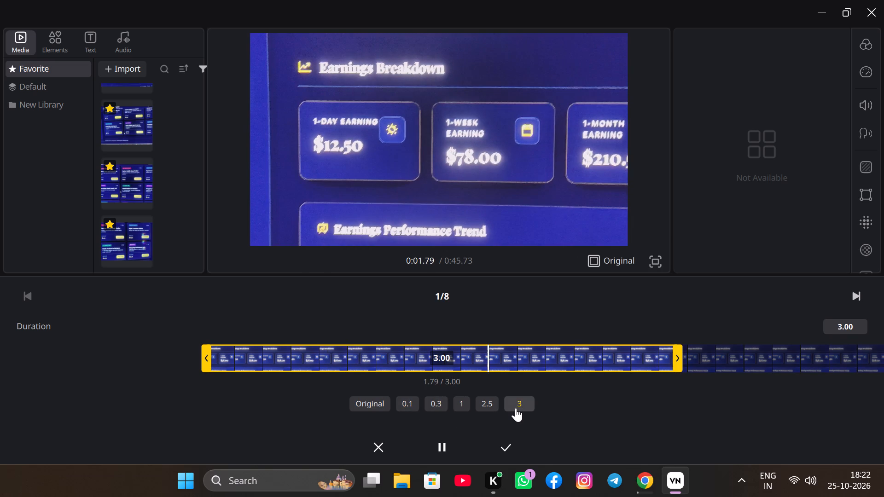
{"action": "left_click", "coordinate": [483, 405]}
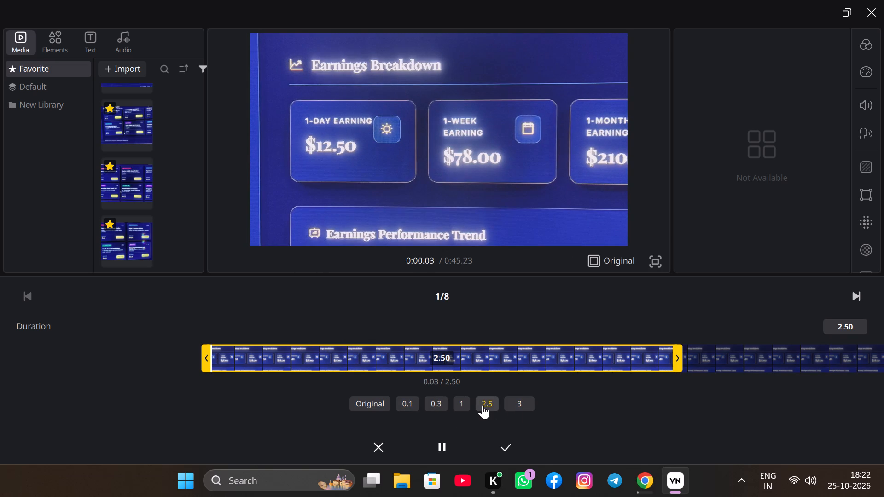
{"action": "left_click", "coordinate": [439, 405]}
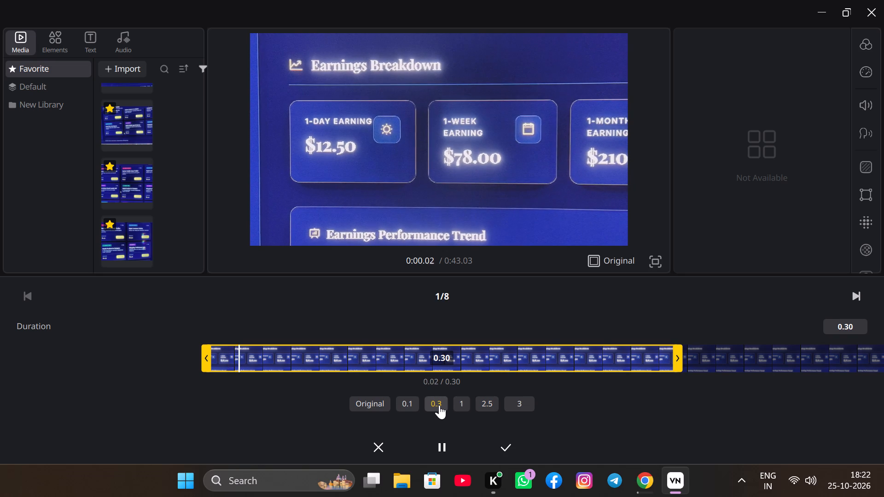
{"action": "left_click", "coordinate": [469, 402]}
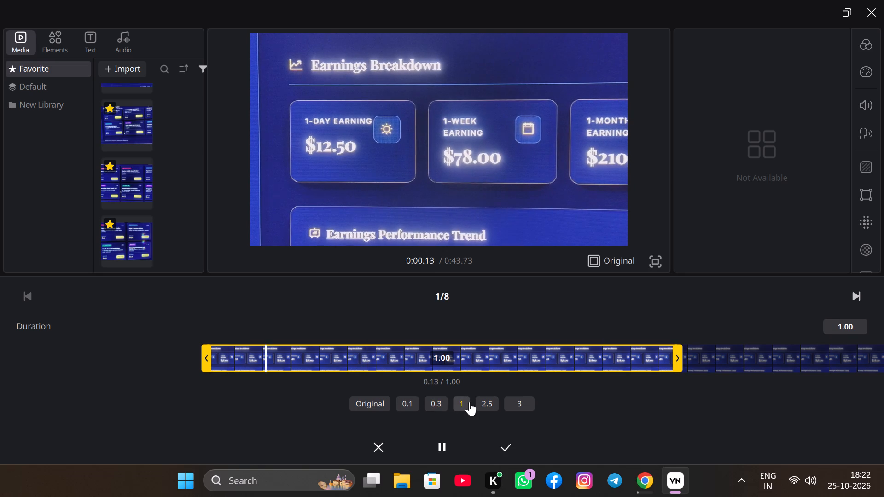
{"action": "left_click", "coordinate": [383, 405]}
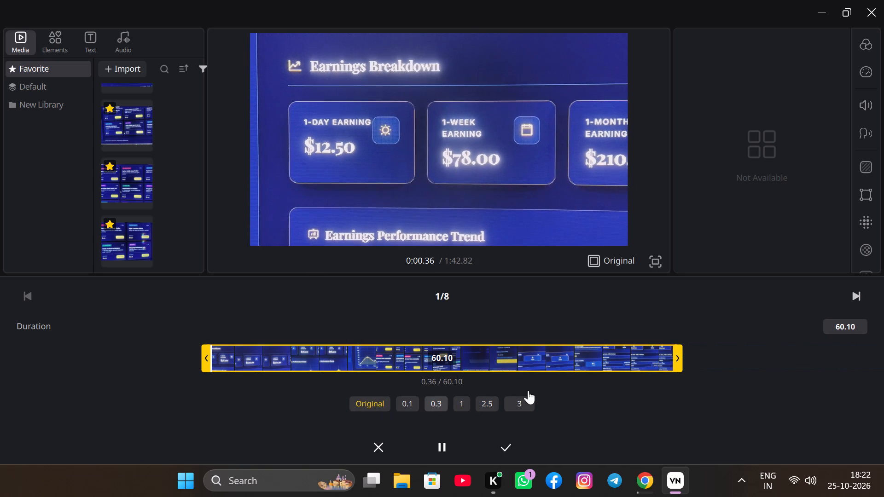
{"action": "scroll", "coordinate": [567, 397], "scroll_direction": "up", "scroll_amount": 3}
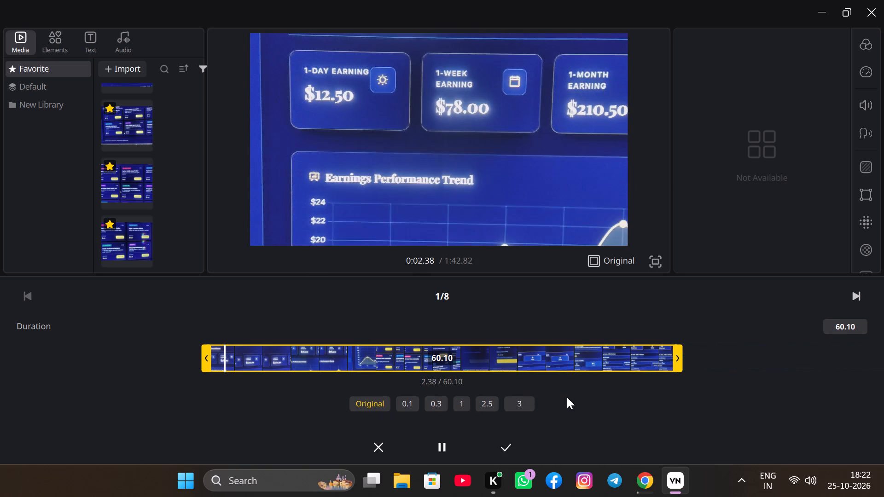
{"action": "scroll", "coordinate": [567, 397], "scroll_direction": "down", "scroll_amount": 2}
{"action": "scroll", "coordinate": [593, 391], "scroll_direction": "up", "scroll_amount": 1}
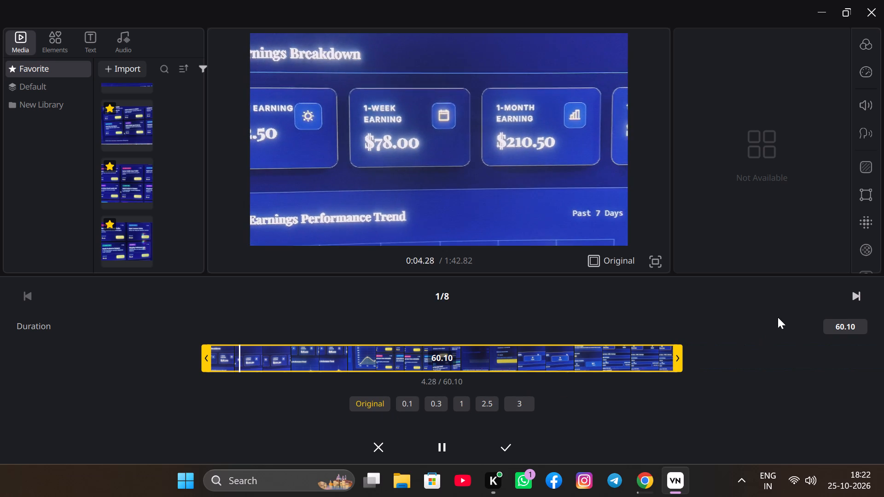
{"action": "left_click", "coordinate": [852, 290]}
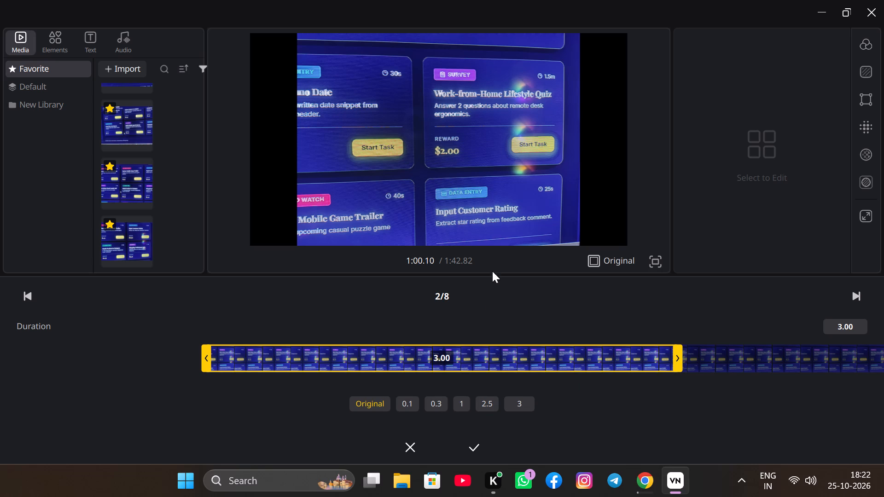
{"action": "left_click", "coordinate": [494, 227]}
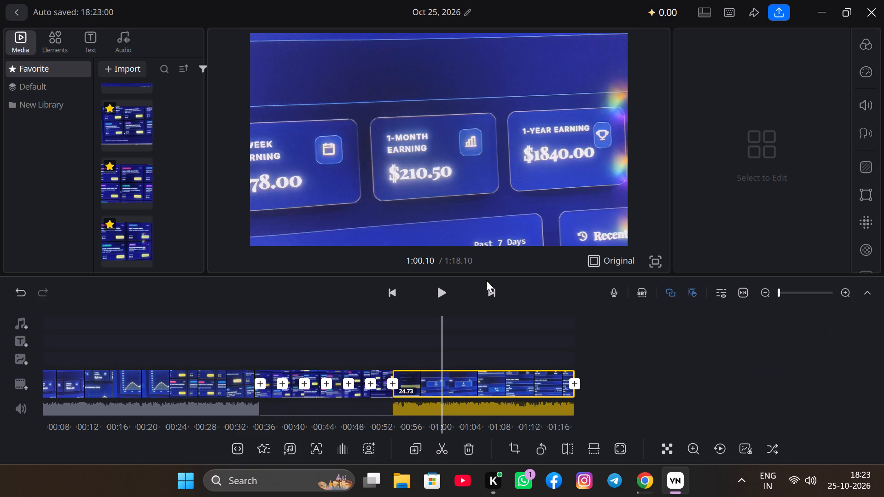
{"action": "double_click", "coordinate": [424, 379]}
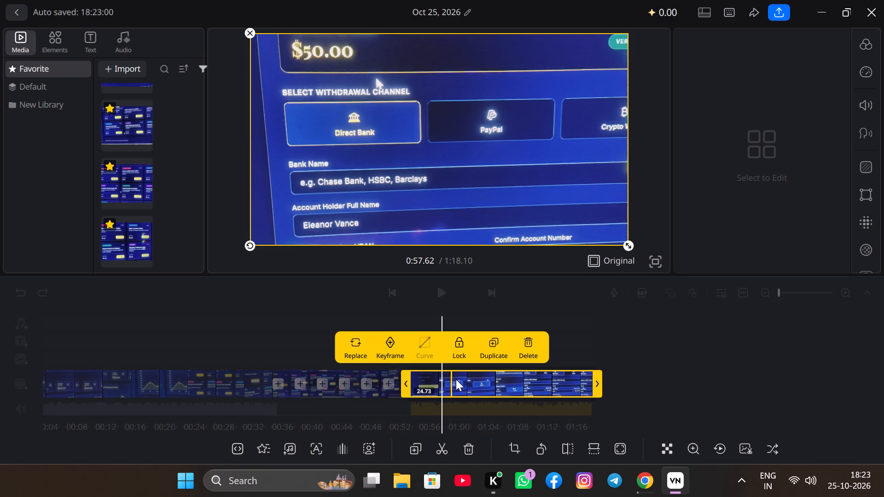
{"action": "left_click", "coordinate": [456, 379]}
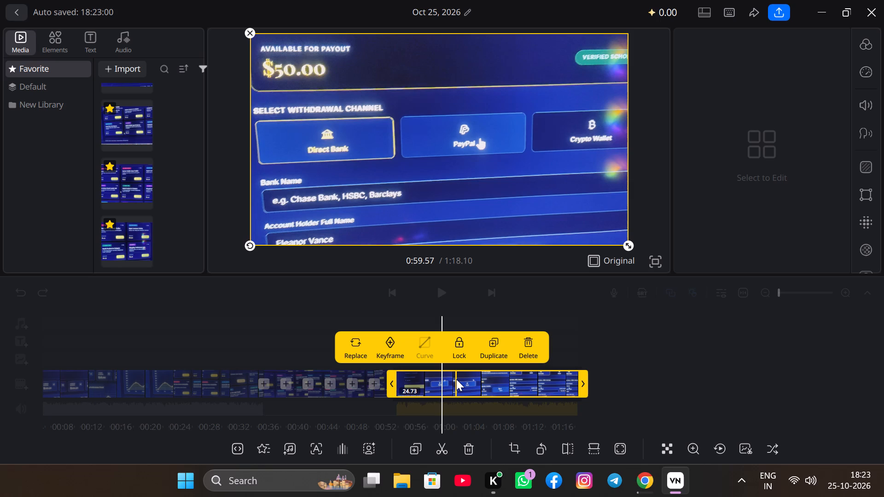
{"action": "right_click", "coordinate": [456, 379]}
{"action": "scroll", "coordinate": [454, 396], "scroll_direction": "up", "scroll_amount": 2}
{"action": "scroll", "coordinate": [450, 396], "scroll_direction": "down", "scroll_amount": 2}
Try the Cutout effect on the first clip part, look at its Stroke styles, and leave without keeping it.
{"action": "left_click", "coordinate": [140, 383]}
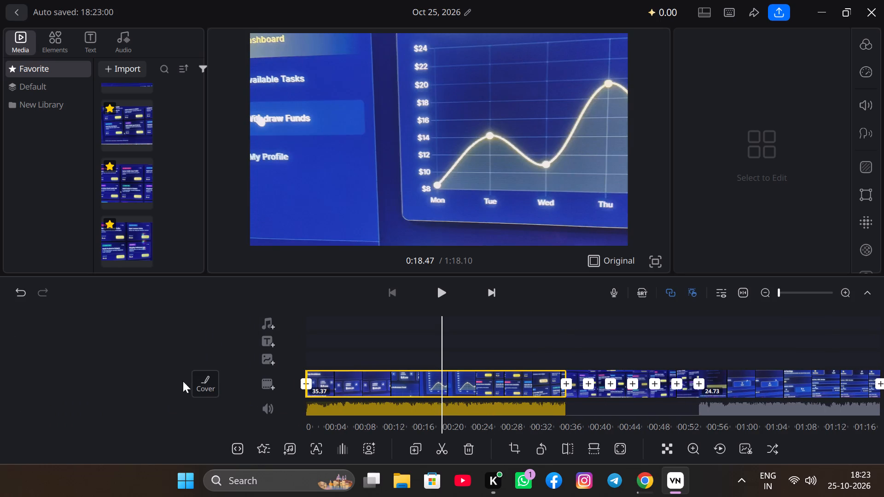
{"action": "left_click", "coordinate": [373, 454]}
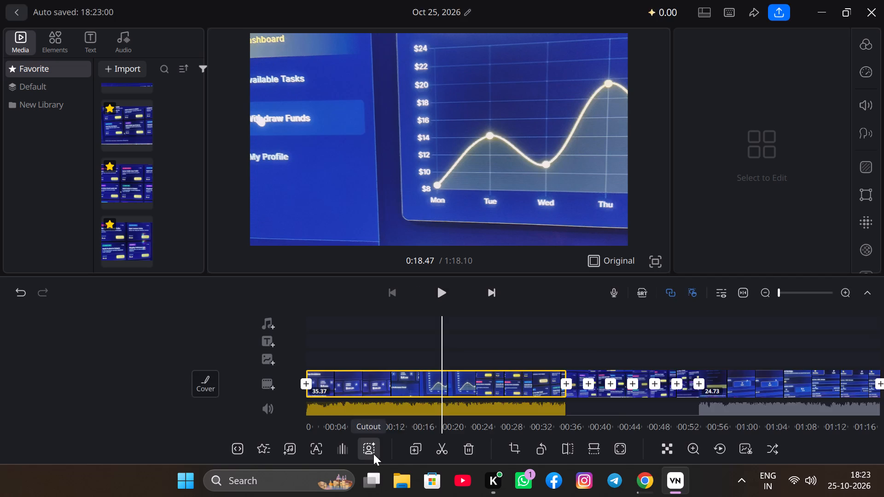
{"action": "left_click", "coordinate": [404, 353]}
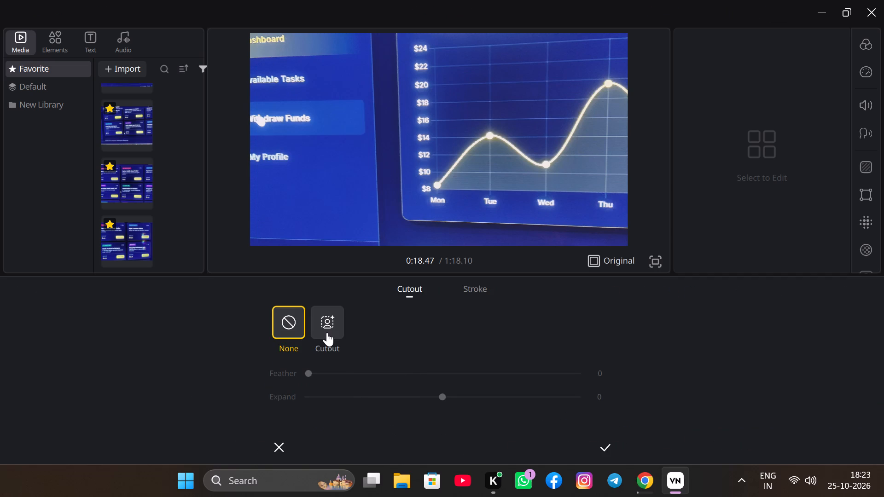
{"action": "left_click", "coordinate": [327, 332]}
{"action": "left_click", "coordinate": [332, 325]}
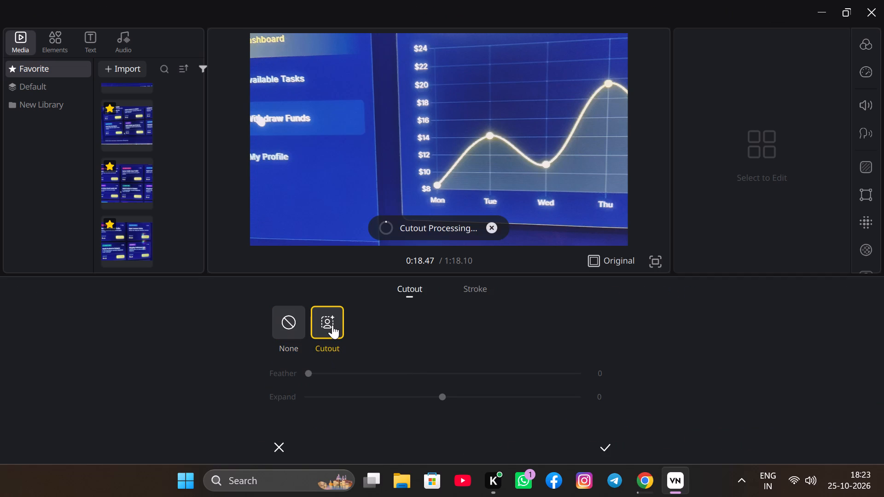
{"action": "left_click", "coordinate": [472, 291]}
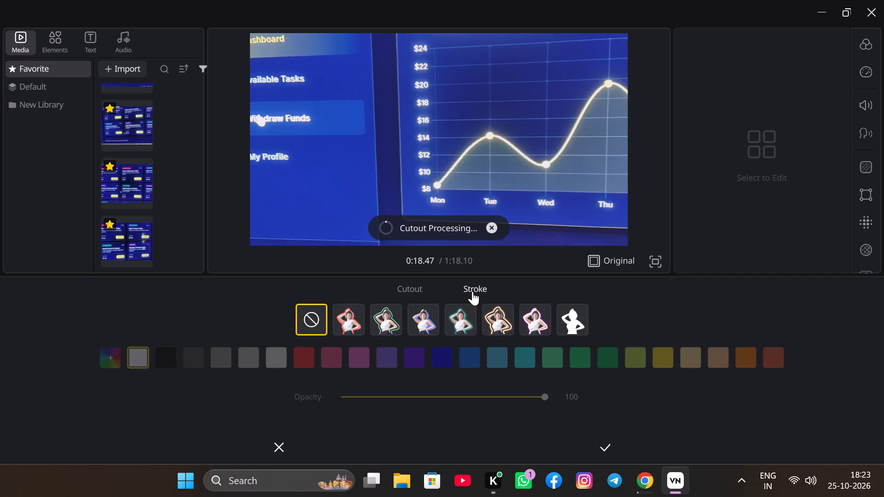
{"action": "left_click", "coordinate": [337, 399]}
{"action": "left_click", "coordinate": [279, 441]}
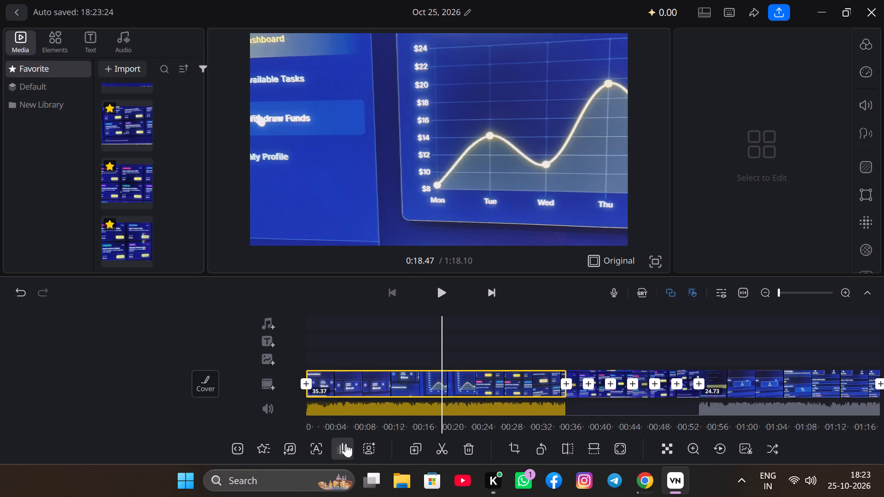
Mute the original sound of the main video track.
{"action": "left_click", "coordinate": [395, 414]}
{"action": "double_click", "coordinate": [394, 413]}
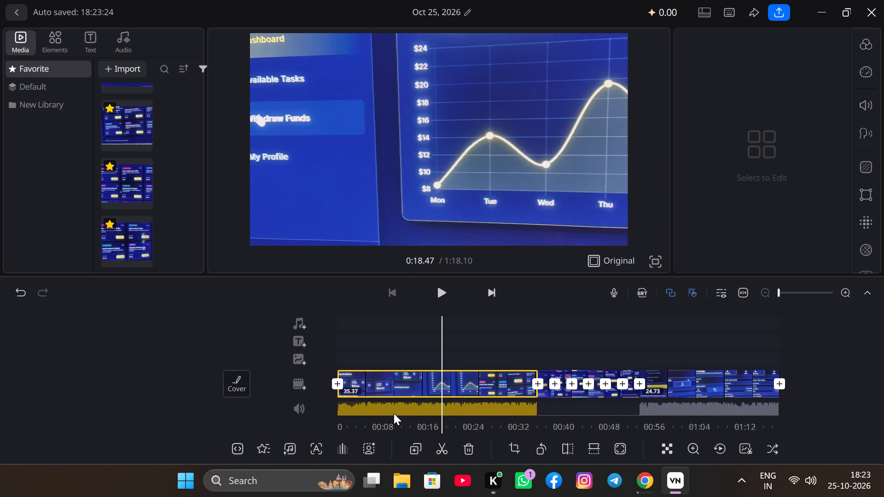
{"action": "left_click", "coordinate": [394, 413]}
{"action": "left_click", "coordinate": [394, 413]}
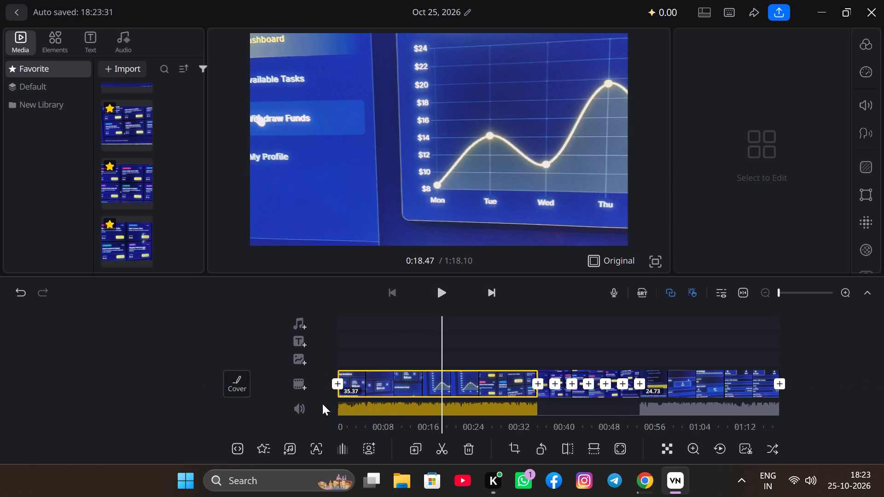
{"action": "left_click", "coordinate": [252, 418]}
{"action": "double_click", "coordinate": [262, 418]}
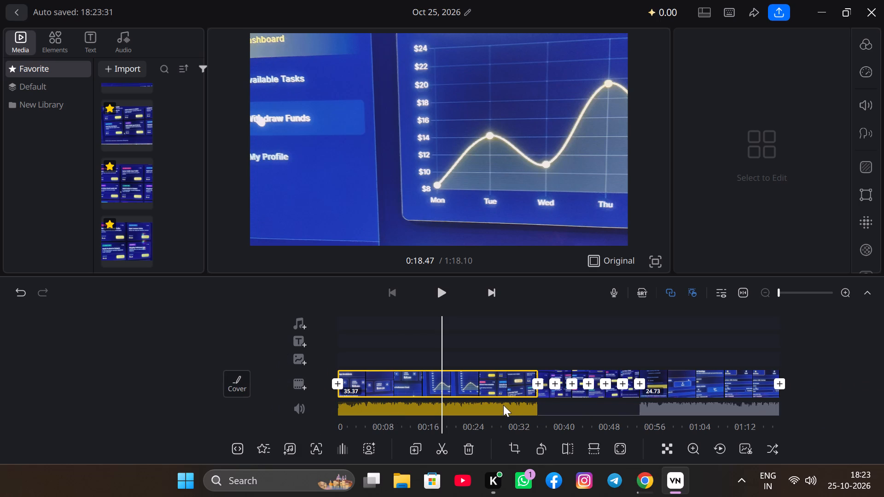
{"action": "double_click", "coordinate": [503, 405]}
{"action": "left_click", "coordinate": [302, 410]}
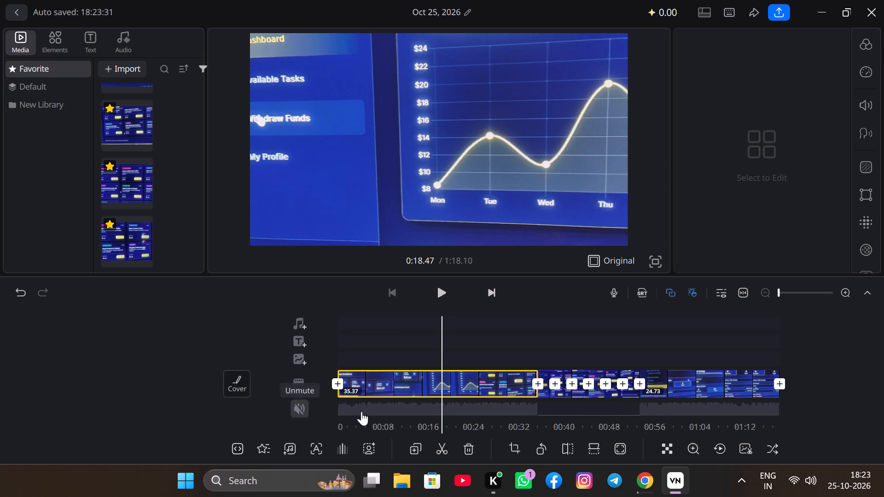
Split the first clip part at 0:18.47.
{"action": "left_click", "coordinate": [545, 378]}
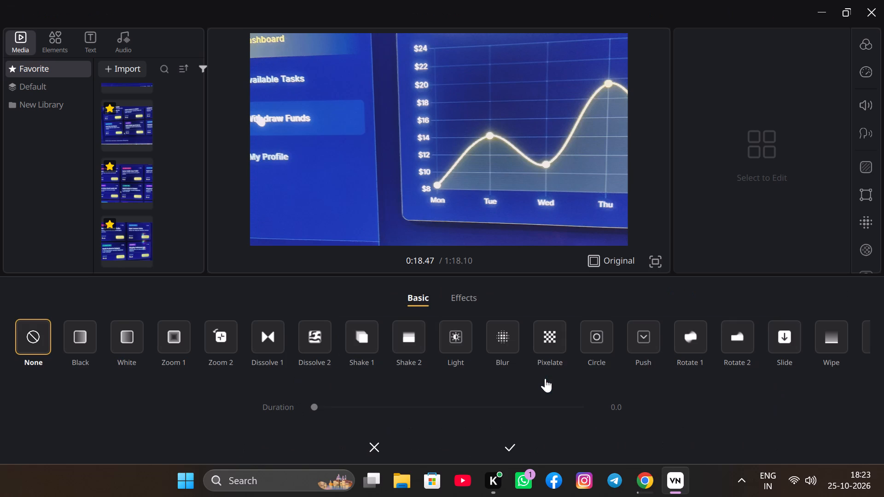
{"action": "left_click", "coordinate": [373, 440]}
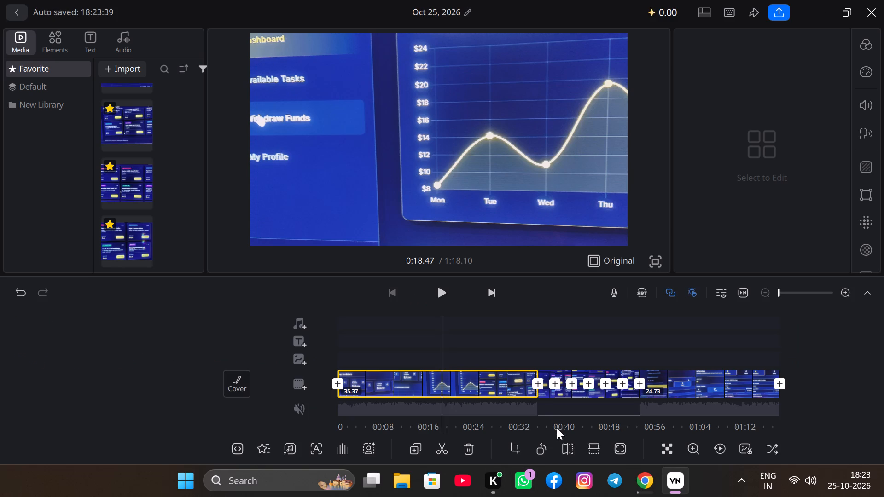
{"action": "left_click", "coordinate": [446, 445]}
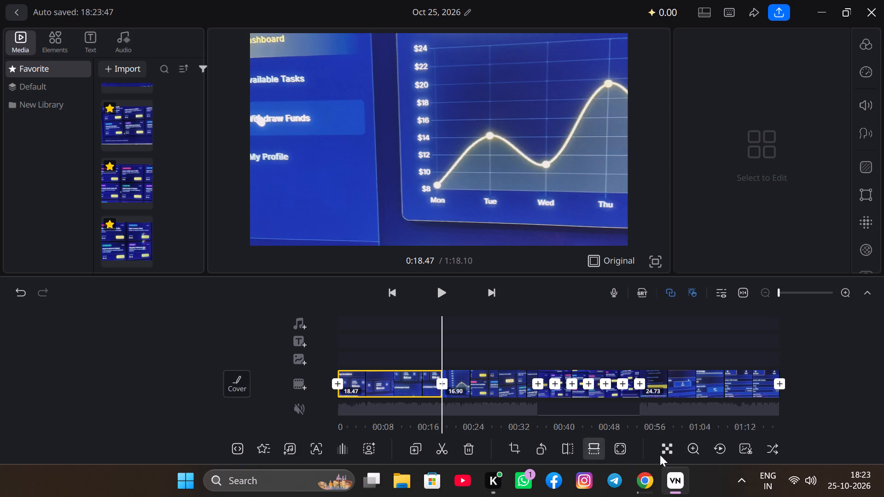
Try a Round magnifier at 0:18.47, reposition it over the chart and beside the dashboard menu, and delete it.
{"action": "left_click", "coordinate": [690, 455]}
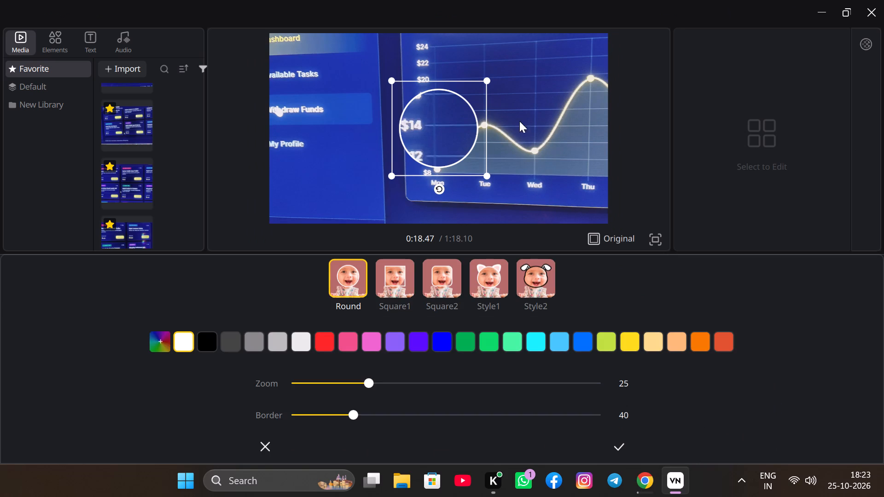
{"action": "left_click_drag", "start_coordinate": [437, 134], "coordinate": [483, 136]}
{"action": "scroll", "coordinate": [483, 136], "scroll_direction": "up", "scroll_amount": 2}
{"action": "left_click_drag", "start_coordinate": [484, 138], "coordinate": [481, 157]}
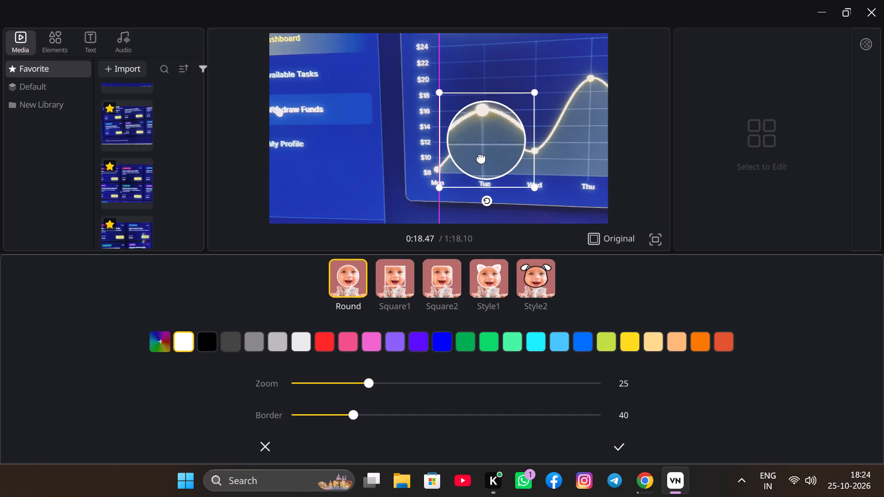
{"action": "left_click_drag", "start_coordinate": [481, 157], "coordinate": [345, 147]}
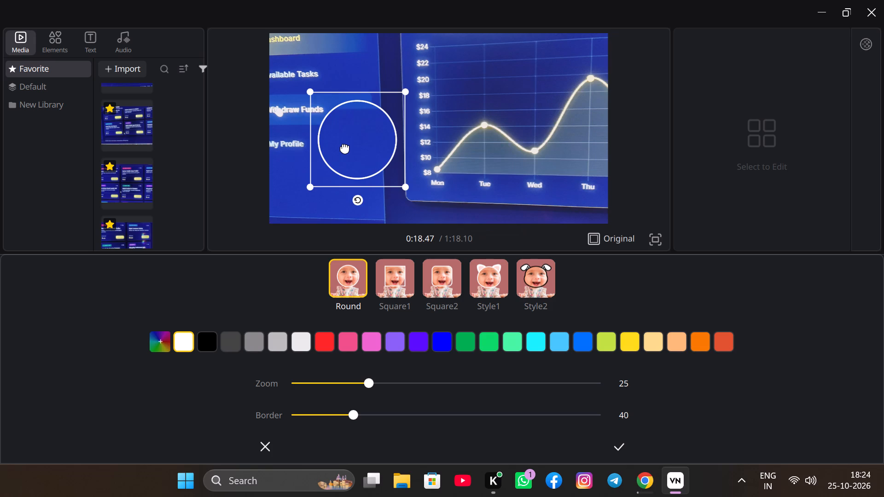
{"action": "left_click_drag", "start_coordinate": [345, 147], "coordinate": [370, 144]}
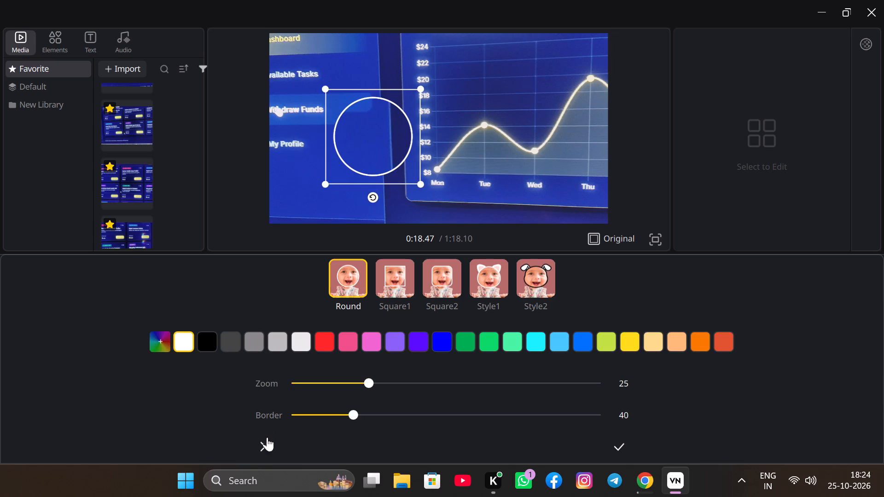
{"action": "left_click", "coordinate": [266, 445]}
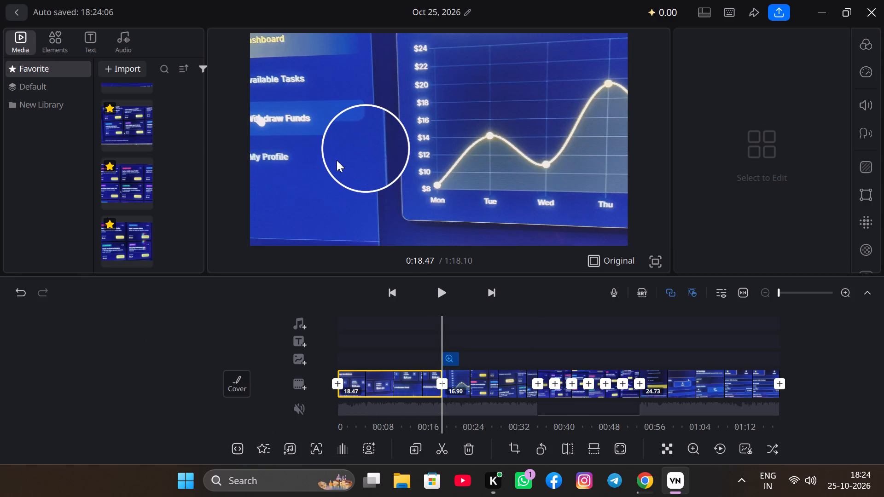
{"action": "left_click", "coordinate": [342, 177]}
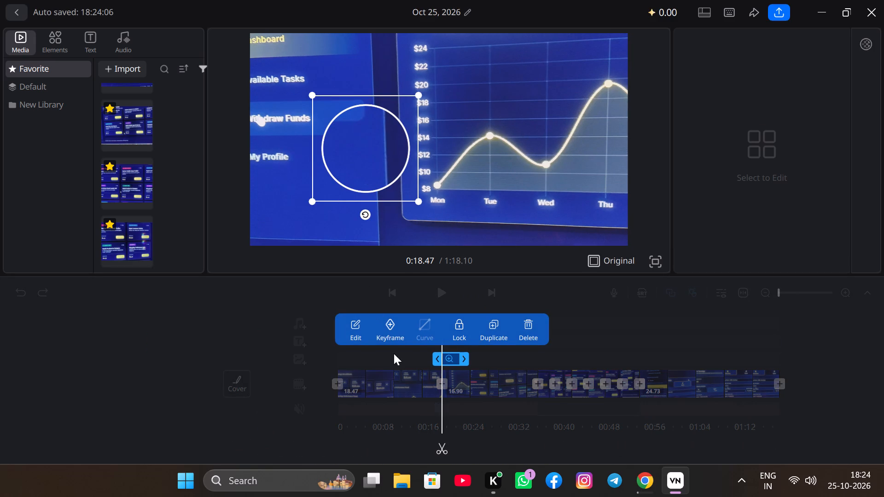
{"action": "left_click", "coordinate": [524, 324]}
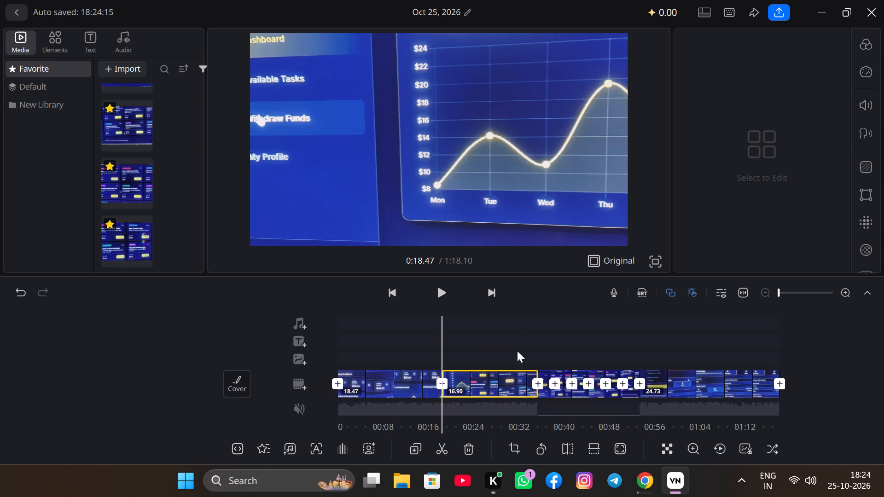
Examine the frames of the split clip parts and an inserted task photo at different points along the timeline.
{"action": "scroll", "coordinate": [437, 391], "scroll_direction": "down", "scroll_amount": 1}
{"action": "left_click", "coordinate": [411, 381]}
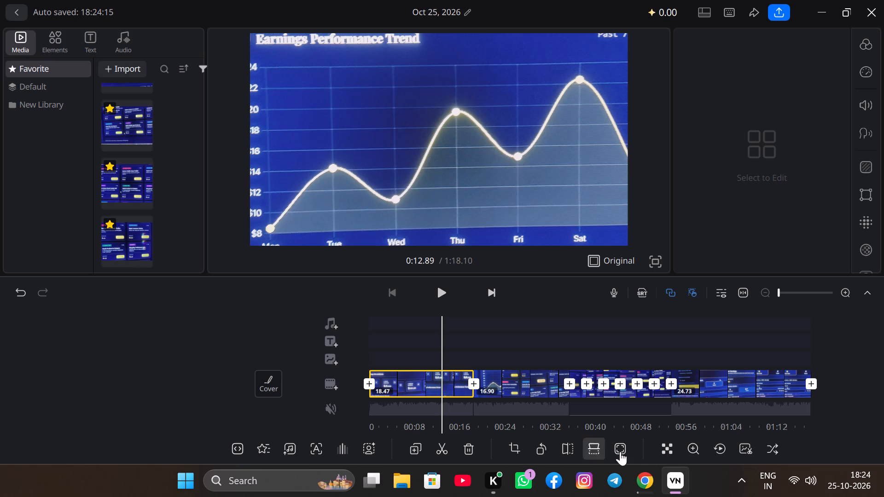
{"action": "scroll", "coordinate": [593, 277], "scroll_direction": "up", "scroll_amount": 3}
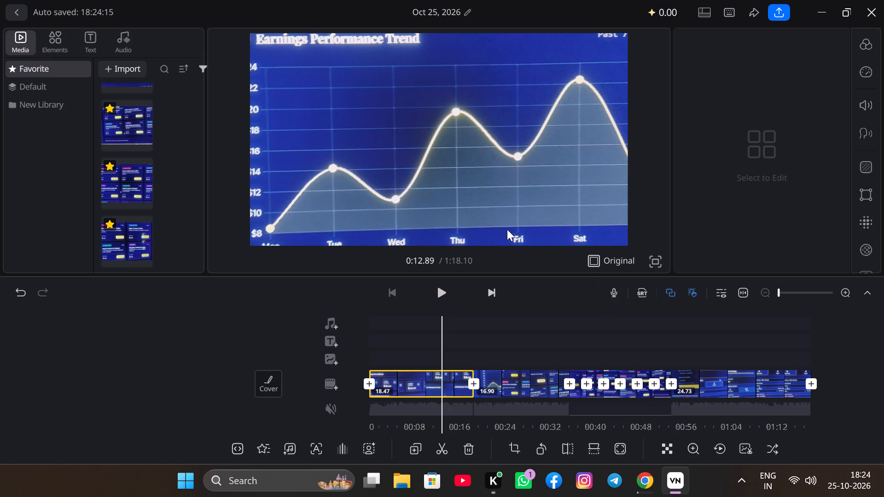
{"action": "scroll", "coordinate": [486, 213], "scroll_direction": "up", "scroll_amount": 3}
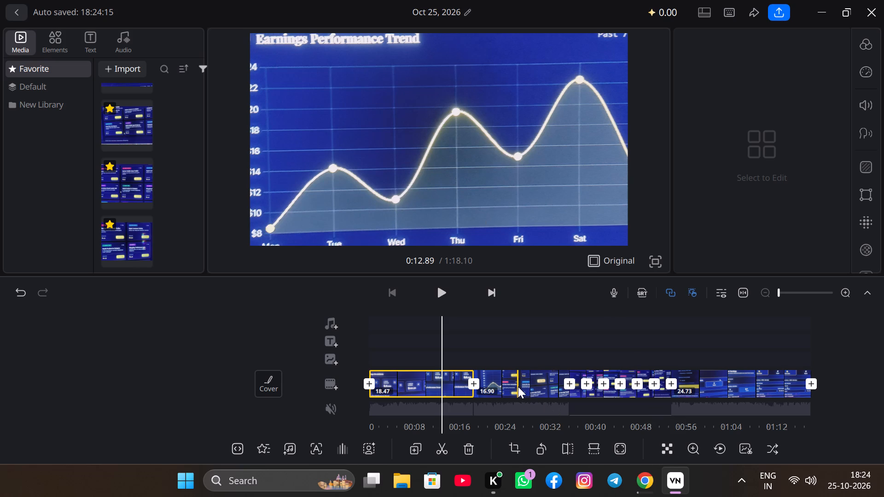
{"action": "left_click", "coordinate": [518, 387]}
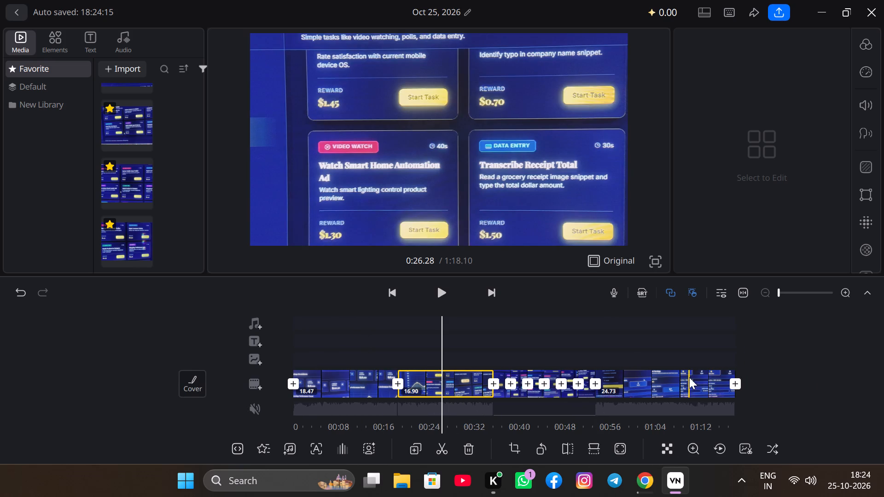
{"action": "left_click", "coordinate": [719, 375]}
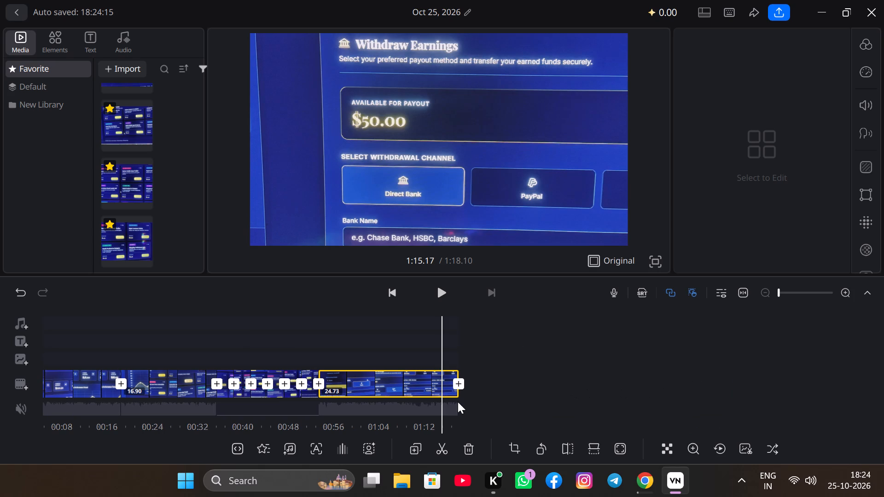
{"action": "left_click", "coordinate": [296, 387]}
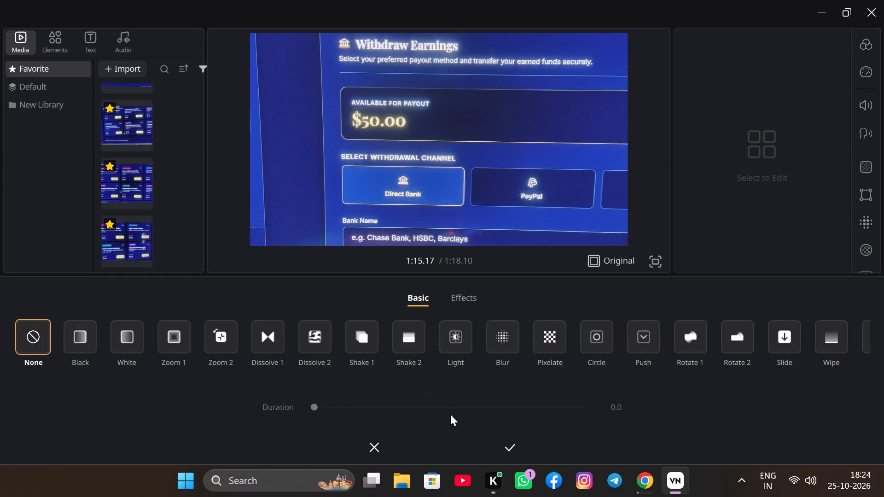
{"action": "left_click", "coordinate": [373, 441]}
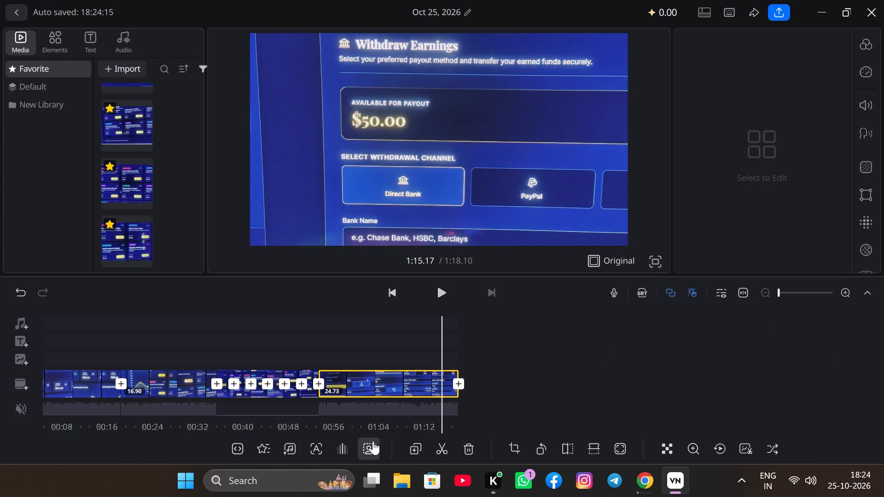
{"action": "scroll", "coordinate": [396, 397], "scroll_direction": "up", "scroll_amount": 4}
{"action": "left_click_drag", "start_coordinate": [292, 345], "coordinate": [293, 341]}
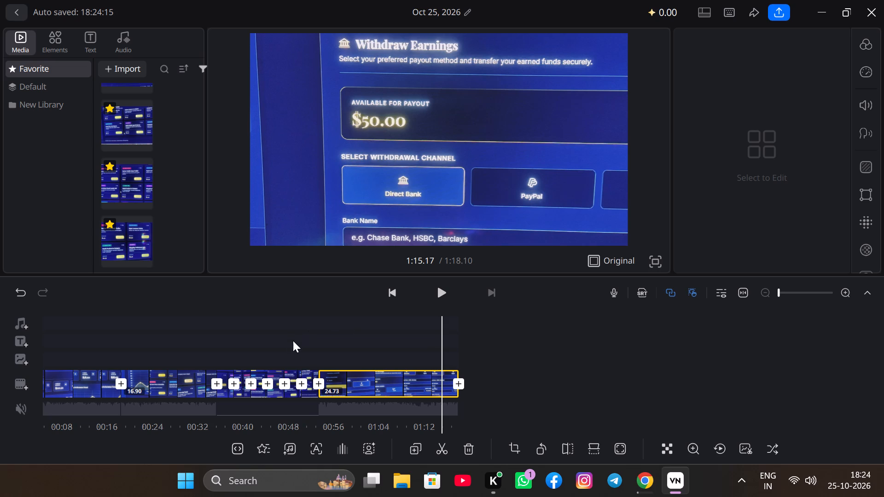
{"action": "left_click_drag", "start_coordinate": [293, 341], "coordinate": [422, 321]}
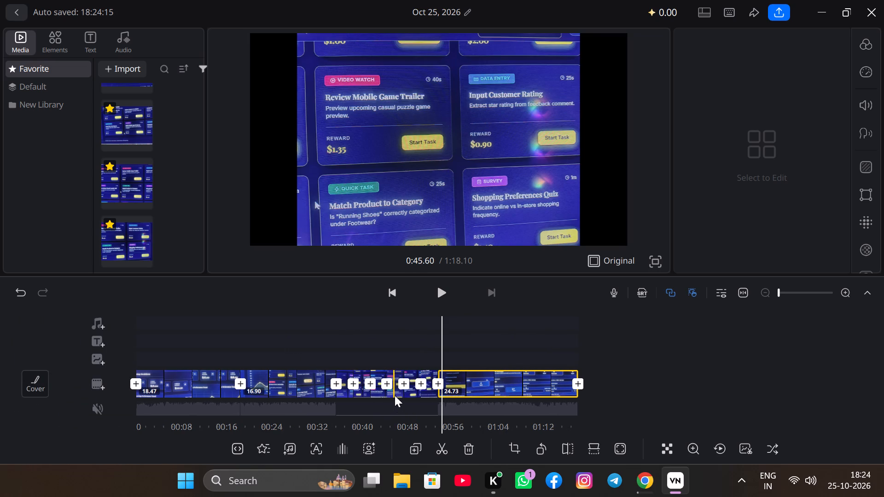
{"action": "left_click", "coordinate": [395, 395]}
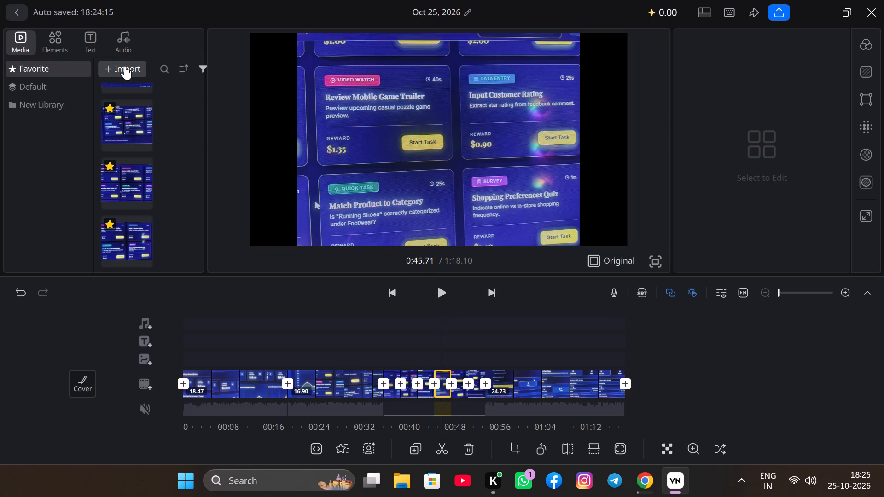
Look through the favourite task photos in the media library.
{"action": "scroll", "coordinate": [106, 163], "scroll_direction": "up", "scroll_amount": 3}
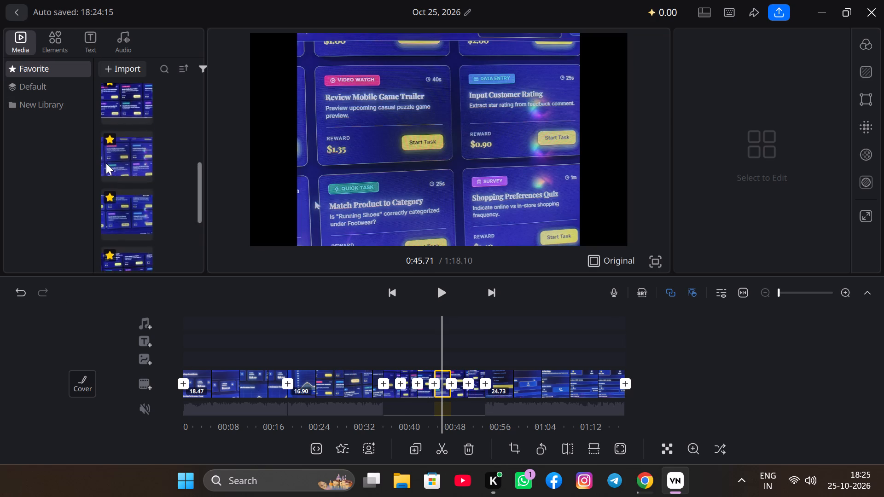
{"action": "scroll", "coordinate": [106, 163], "scroll_direction": "up", "scroll_amount": 11}
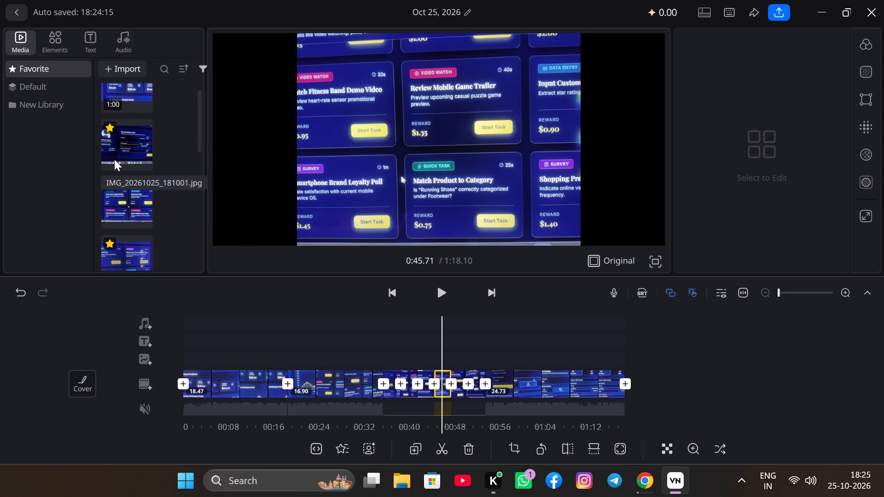
{"action": "scroll", "coordinate": [114, 159], "scroll_direction": "up", "scroll_amount": 4}
{"action": "scroll", "coordinate": [114, 159], "scroll_direction": "down", "scroll_amount": 11}
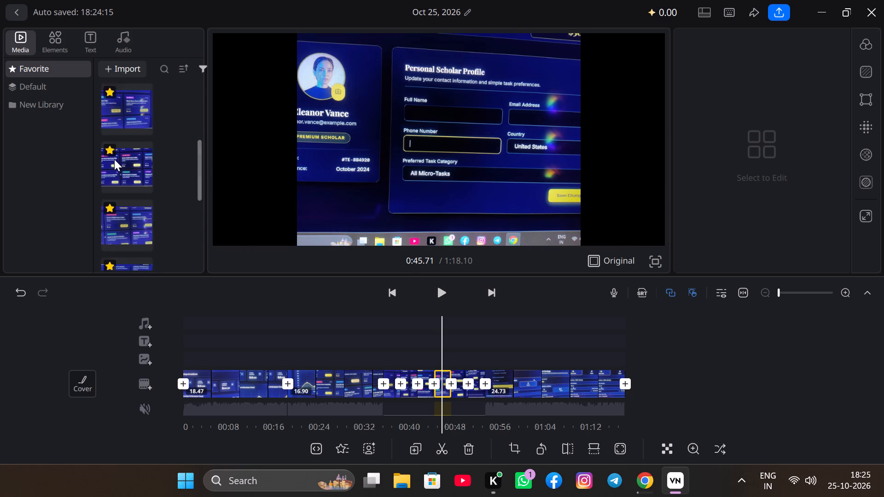
{"action": "scroll", "coordinate": [114, 159], "scroll_direction": "down", "scroll_amount": 4}
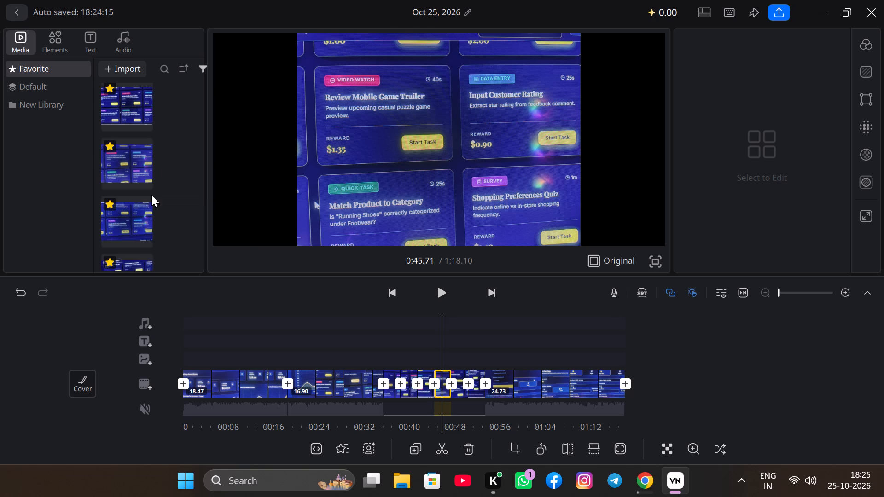
{"action": "scroll", "coordinate": [209, 225], "scroll_direction": "down", "scroll_amount": 4}
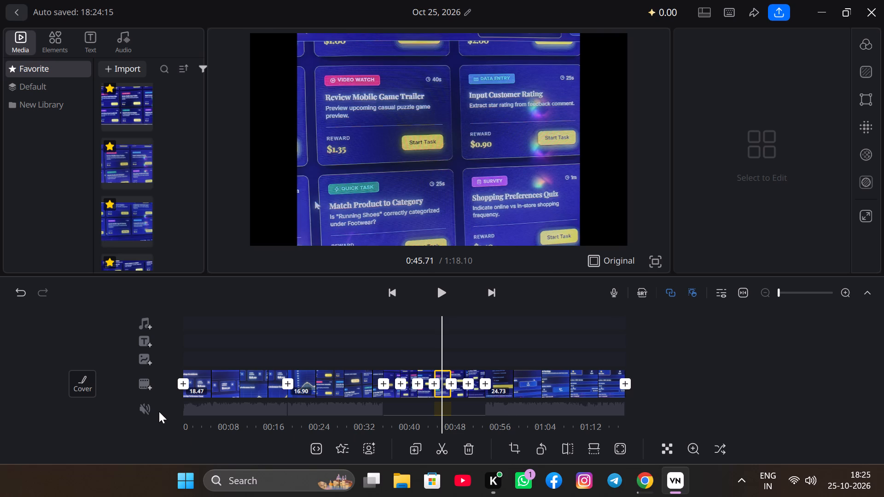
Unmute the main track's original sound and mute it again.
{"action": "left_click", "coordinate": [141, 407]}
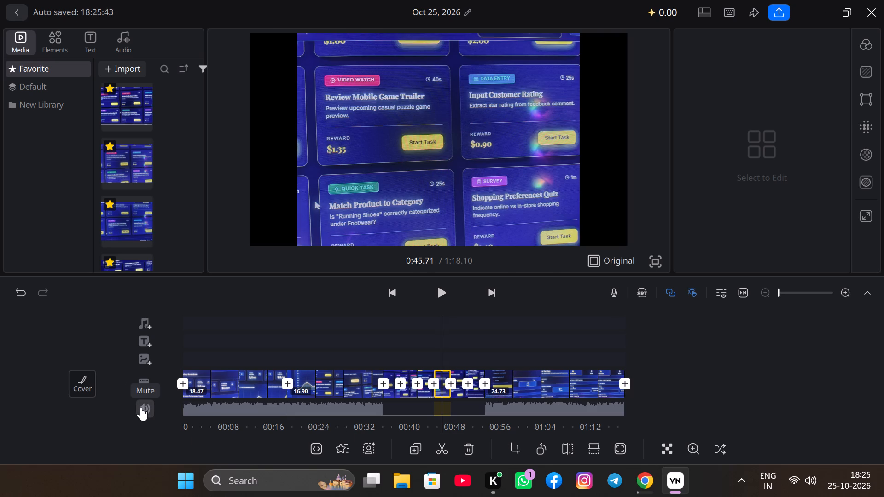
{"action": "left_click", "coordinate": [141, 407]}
Play the video from the start and check the voice effect and volume options for the second clip part.
{"action": "scroll", "coordinate": [281, 398], "scroll_direction": "down", "scroll_amount": 1}
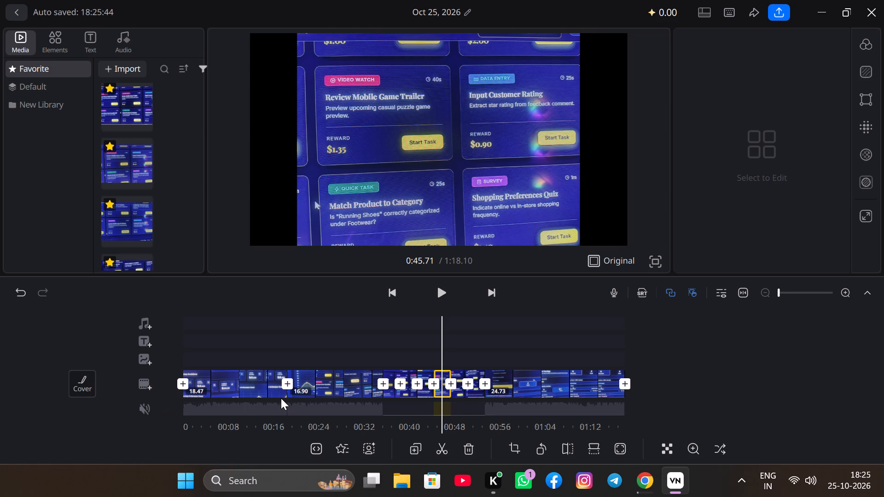
{"action": "scroll", "coordinate": [281, 398], "scroll_direction": "down", "scroll_amount": 2}
{"action": "scroll", "coordinate": [281, 398], "scroll_direction": "up", "scroll_amount": 2}
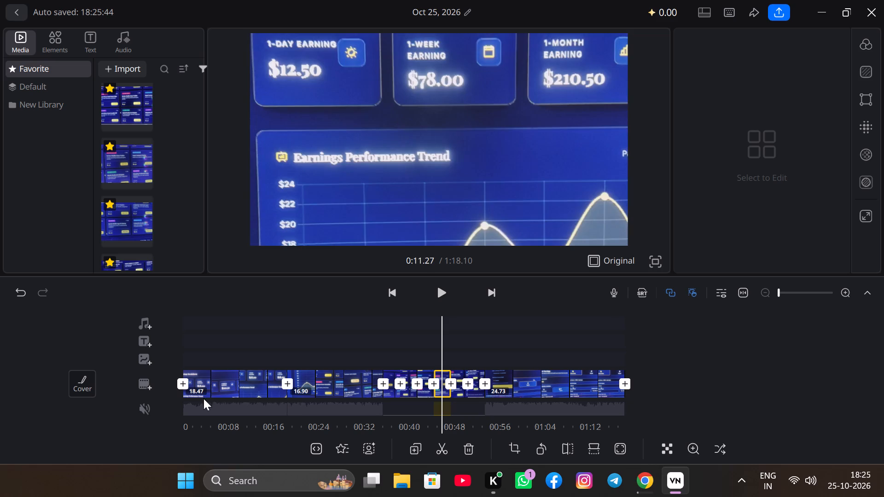
{"action": "left_click_drag", "start_coordinate": [204, 399], "coordinate": [289, 381]}
{"action": "left_click", "coordinate": [246, 387]}
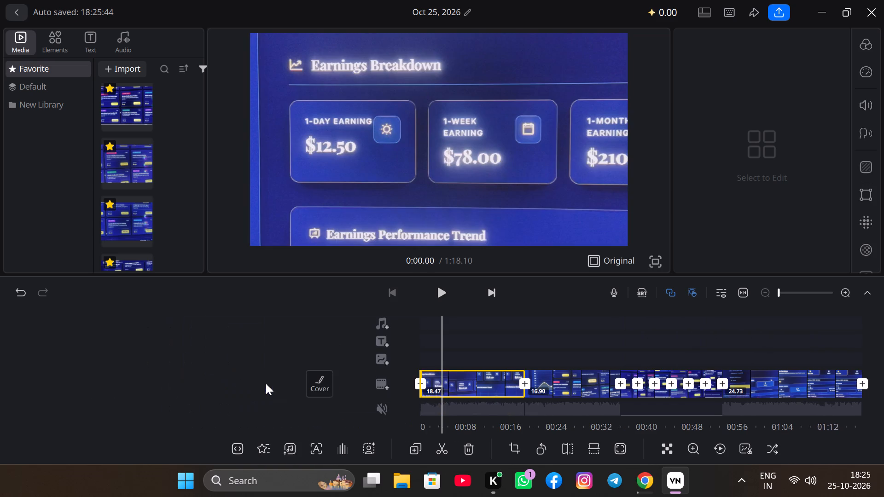
{"action": "left_click", "coordinate": [442, 292]}
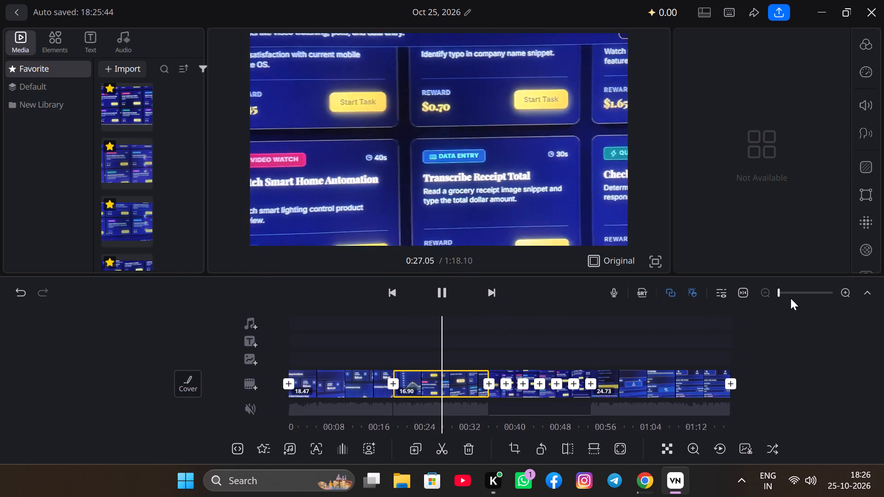
{"action": "left_click", "coordinate": [861, 137]}
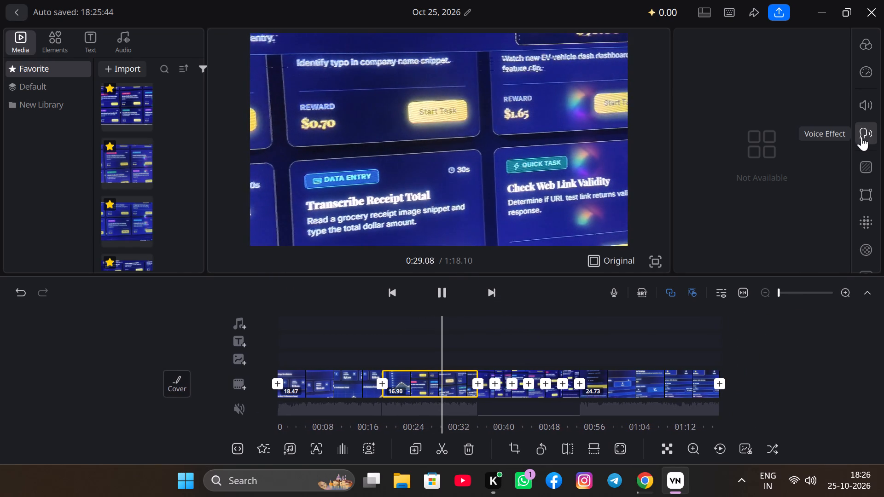
{"action": "left_click", "coordinate": [860, 134]}
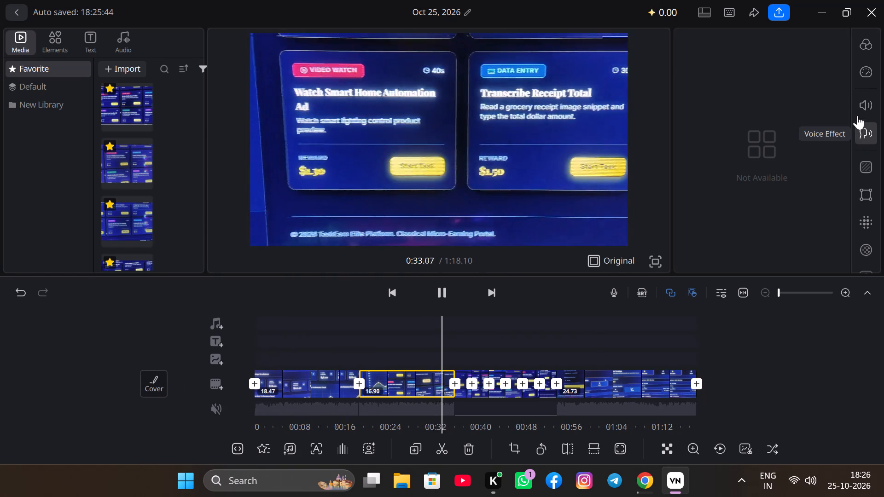
{"action": "left_click", "coordinate": [860, 109]}
{"action": "left_click", "coordinate": [697, 353]}
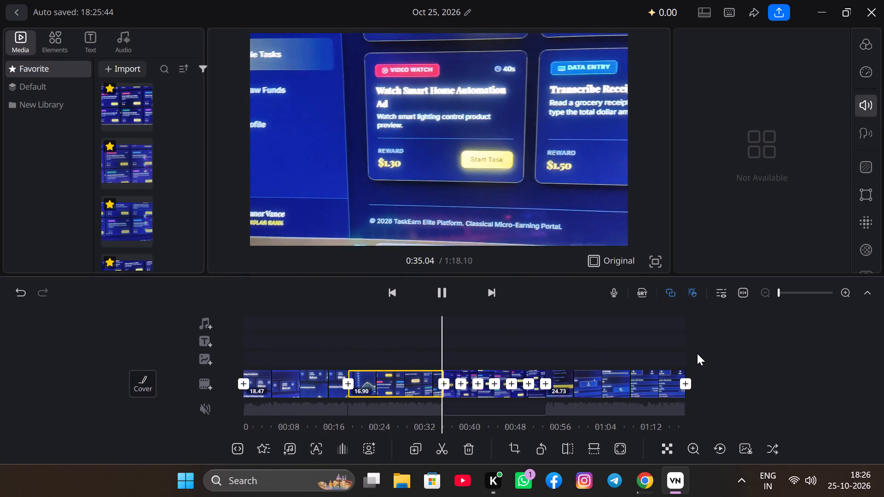
Turn off object snapping for the timeline.
{"action": "left_click", "coordinate": [692, 289]}
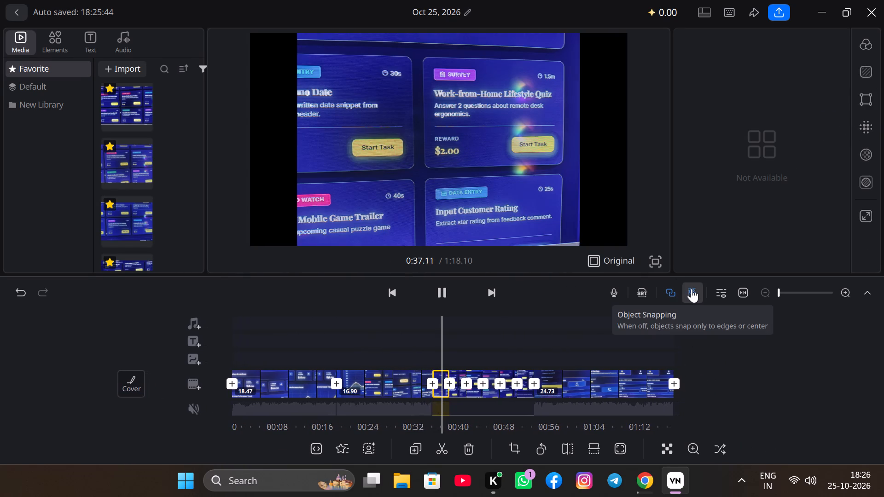
{"action": "double_click", "coordinate": [709, 351]}
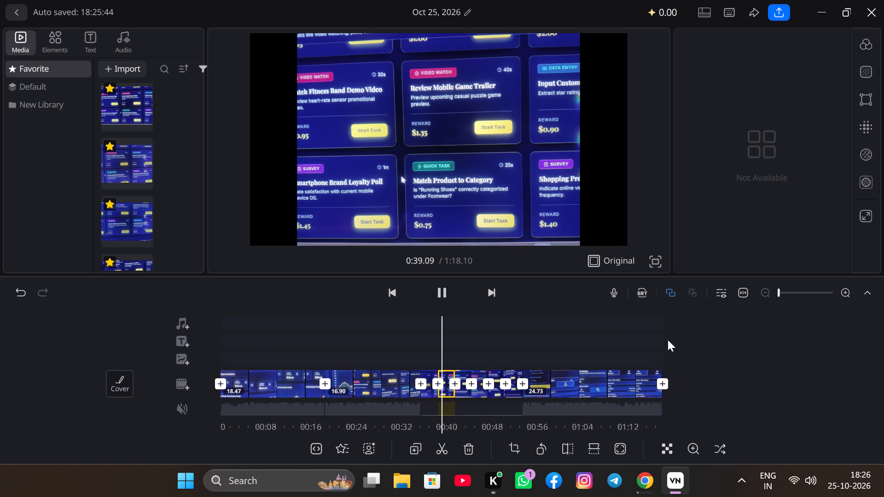
Pause playback at 0:40.65 and duplicate the second inserted task photo.
{"action": "left_click", "coordinate": [444, 288]}
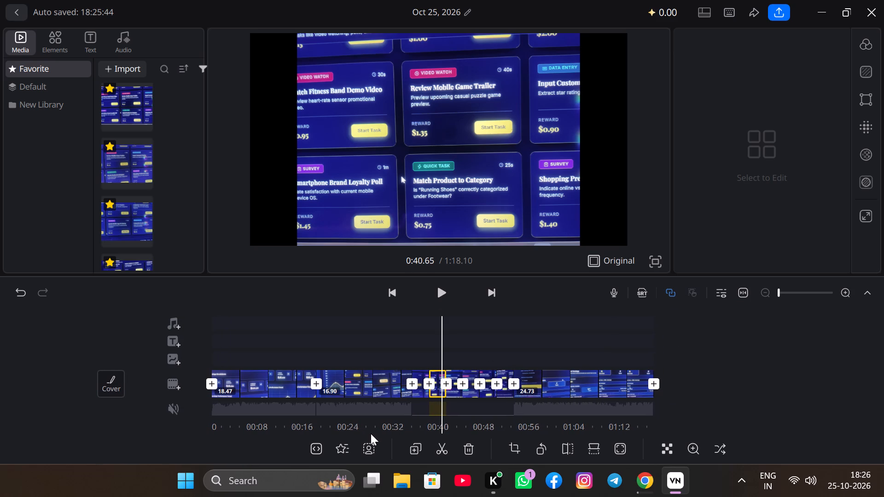
{"action": "left_click", "coordinate": [413, 449]}
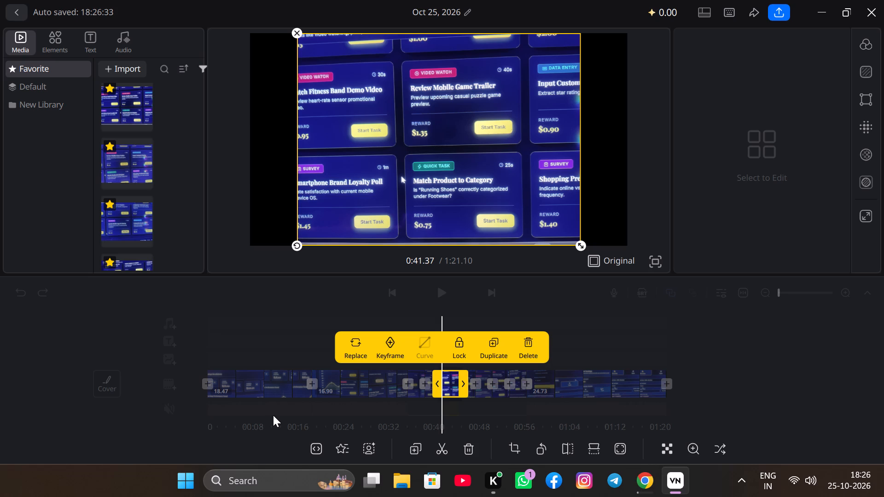
{"action": "left_click", "coordinate": [271, 439]}
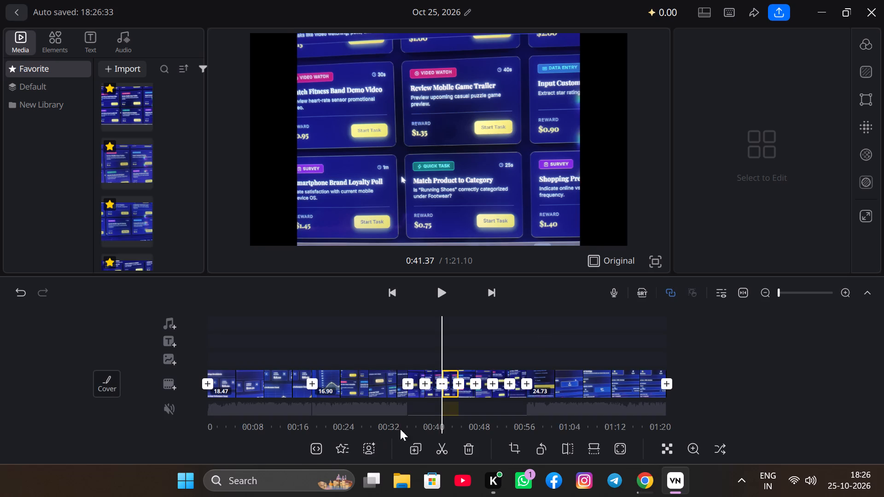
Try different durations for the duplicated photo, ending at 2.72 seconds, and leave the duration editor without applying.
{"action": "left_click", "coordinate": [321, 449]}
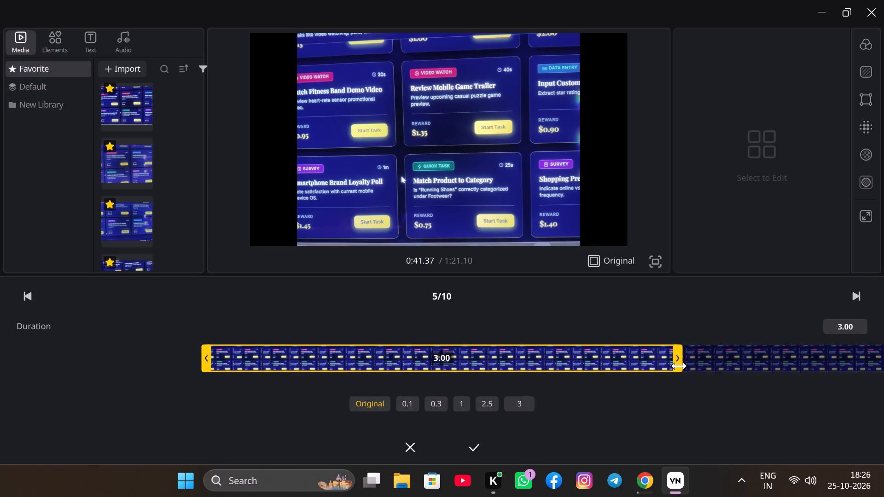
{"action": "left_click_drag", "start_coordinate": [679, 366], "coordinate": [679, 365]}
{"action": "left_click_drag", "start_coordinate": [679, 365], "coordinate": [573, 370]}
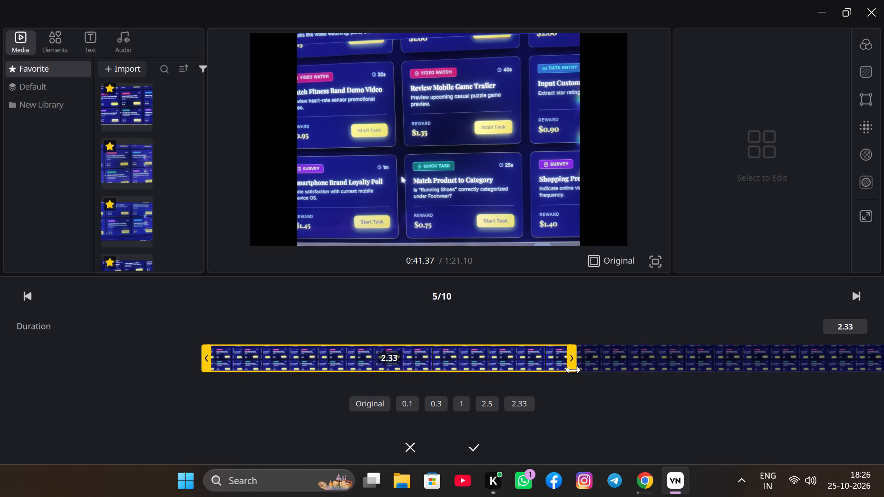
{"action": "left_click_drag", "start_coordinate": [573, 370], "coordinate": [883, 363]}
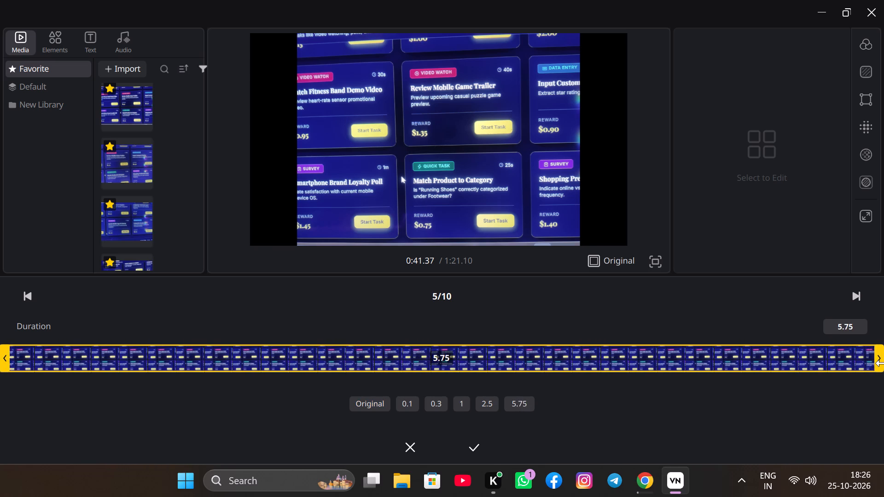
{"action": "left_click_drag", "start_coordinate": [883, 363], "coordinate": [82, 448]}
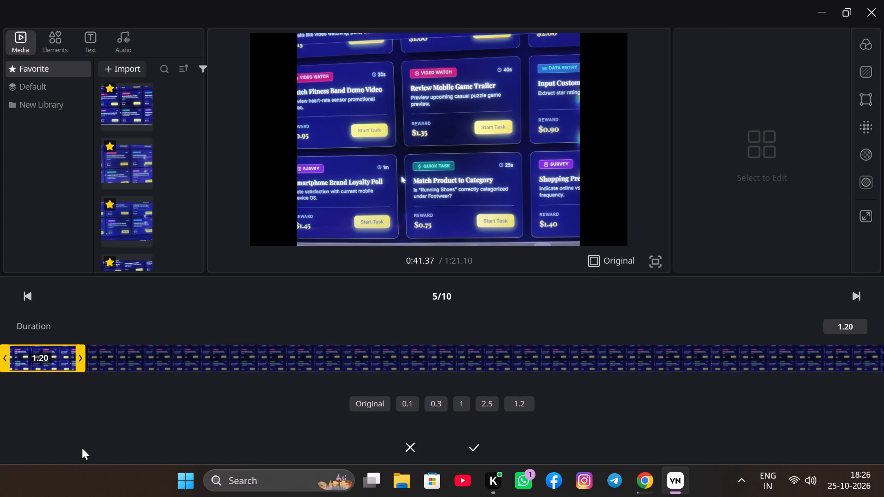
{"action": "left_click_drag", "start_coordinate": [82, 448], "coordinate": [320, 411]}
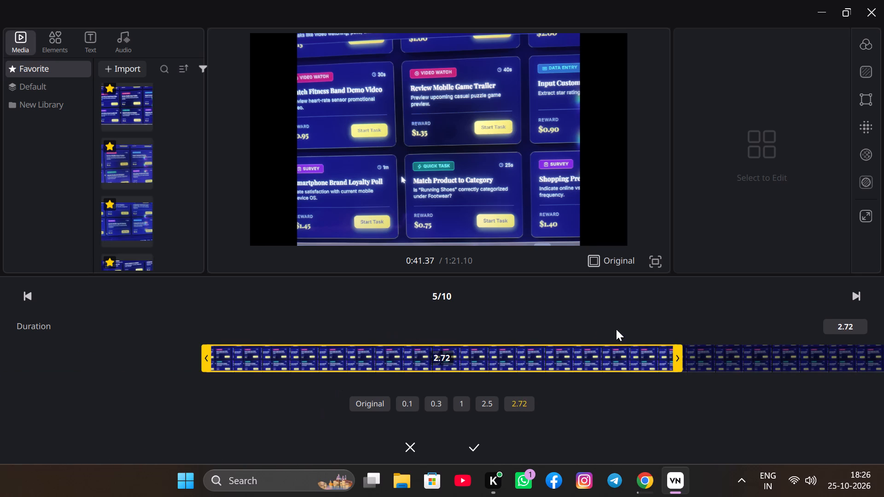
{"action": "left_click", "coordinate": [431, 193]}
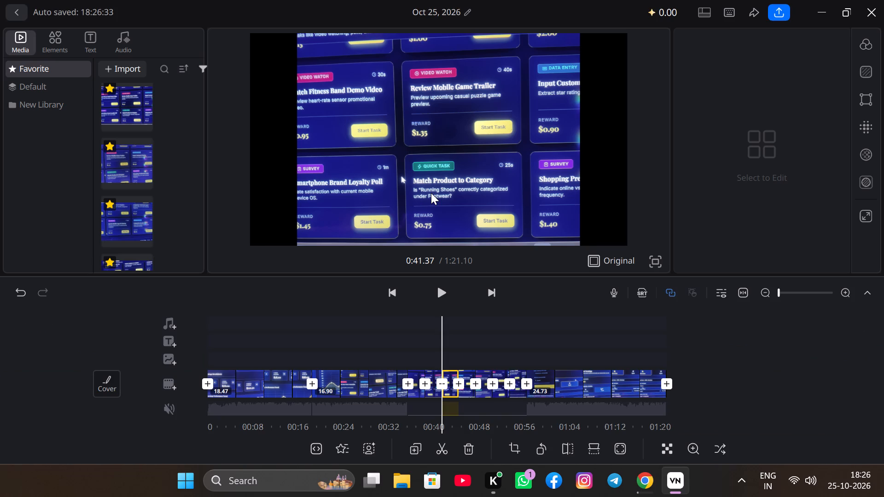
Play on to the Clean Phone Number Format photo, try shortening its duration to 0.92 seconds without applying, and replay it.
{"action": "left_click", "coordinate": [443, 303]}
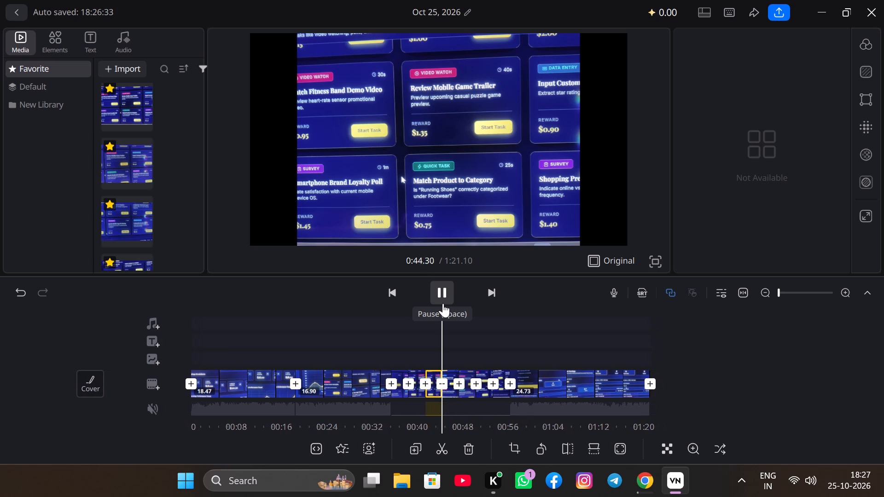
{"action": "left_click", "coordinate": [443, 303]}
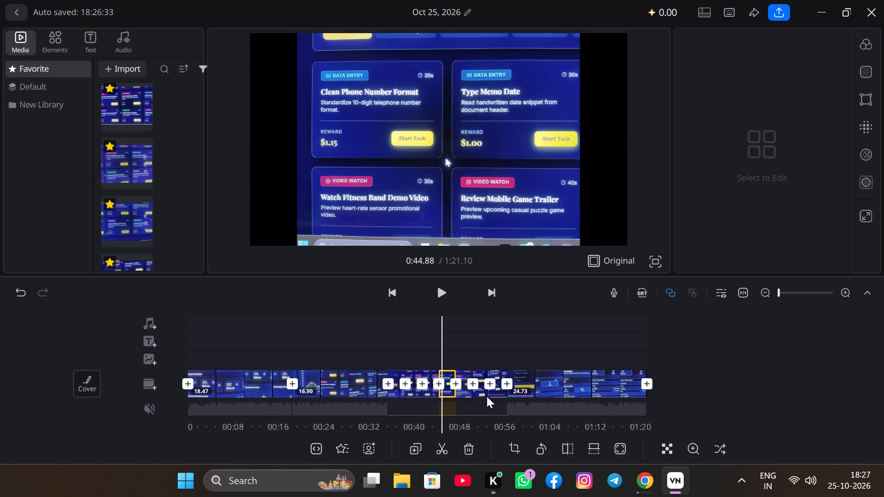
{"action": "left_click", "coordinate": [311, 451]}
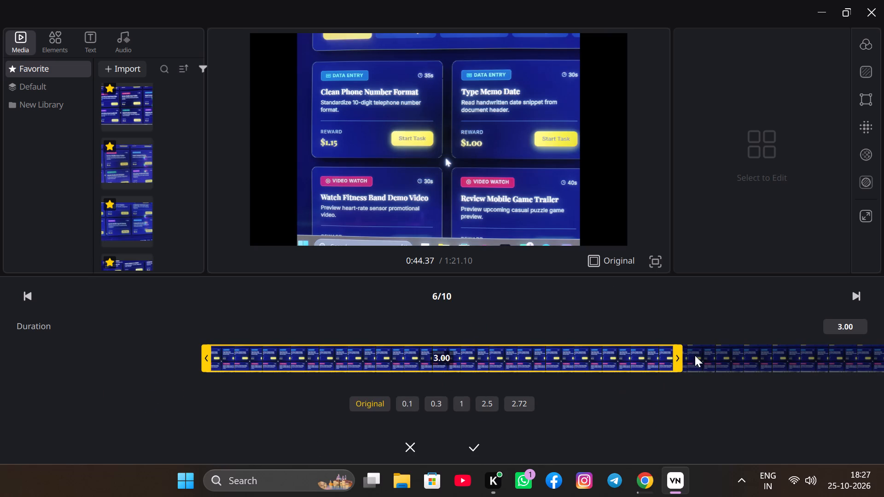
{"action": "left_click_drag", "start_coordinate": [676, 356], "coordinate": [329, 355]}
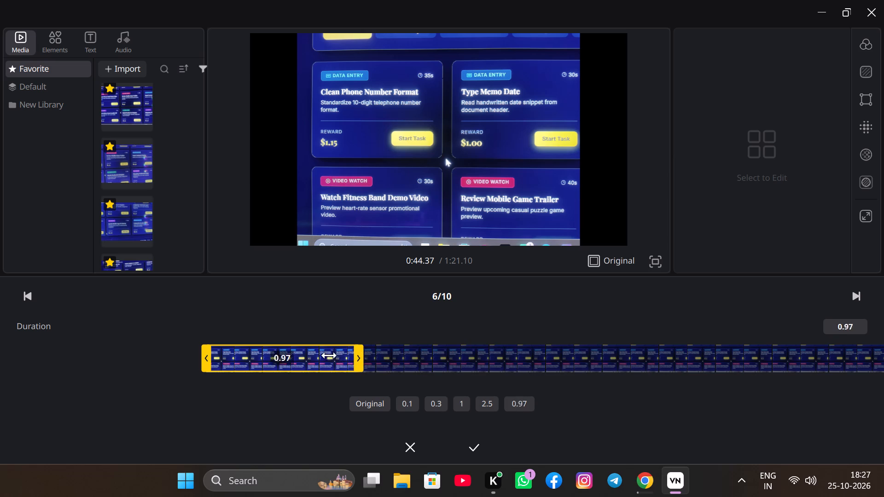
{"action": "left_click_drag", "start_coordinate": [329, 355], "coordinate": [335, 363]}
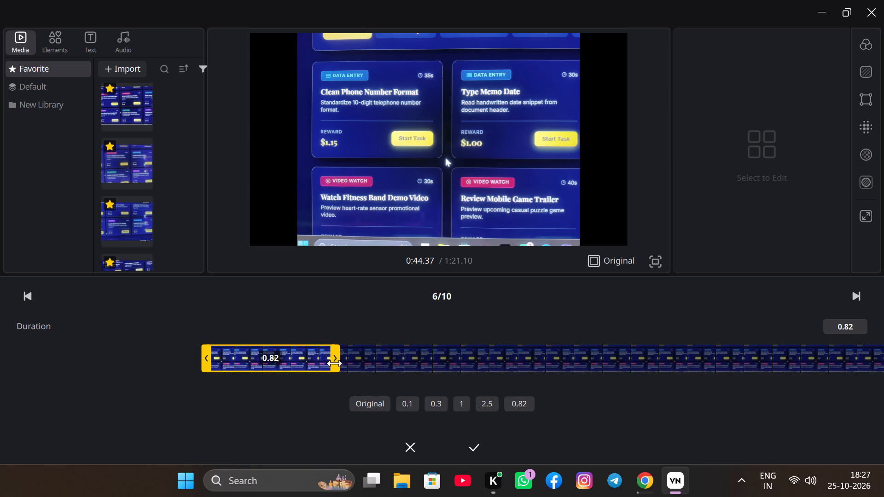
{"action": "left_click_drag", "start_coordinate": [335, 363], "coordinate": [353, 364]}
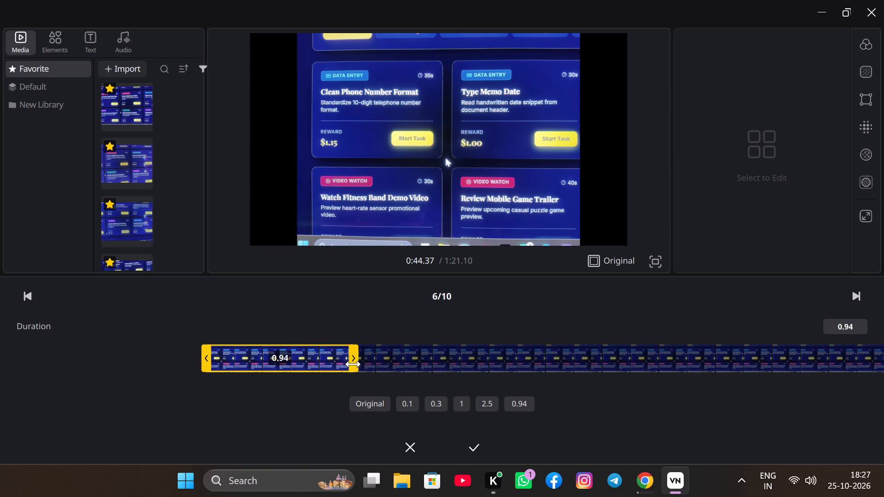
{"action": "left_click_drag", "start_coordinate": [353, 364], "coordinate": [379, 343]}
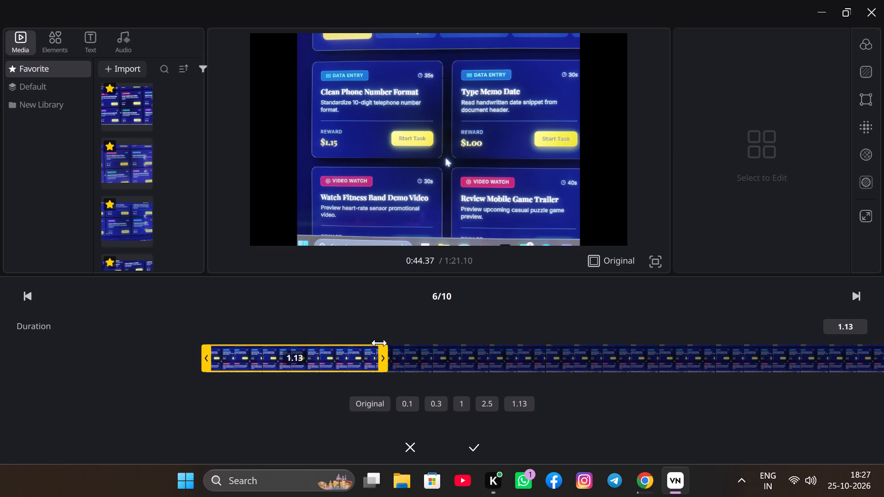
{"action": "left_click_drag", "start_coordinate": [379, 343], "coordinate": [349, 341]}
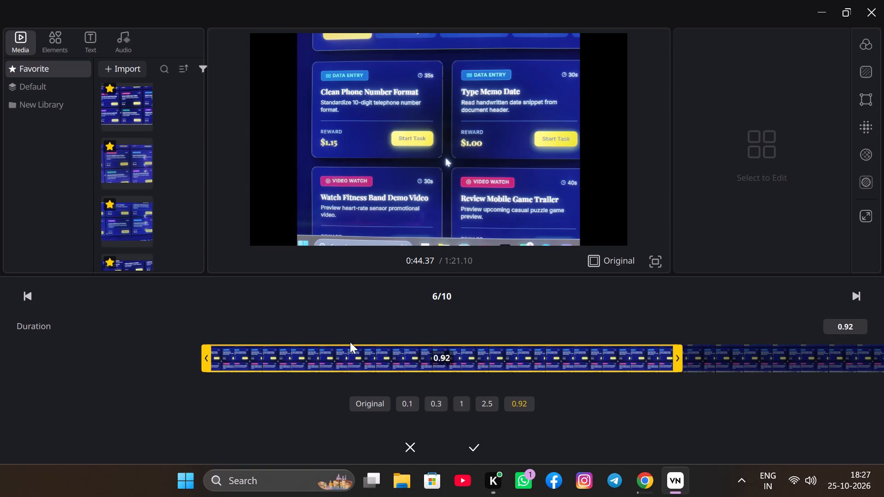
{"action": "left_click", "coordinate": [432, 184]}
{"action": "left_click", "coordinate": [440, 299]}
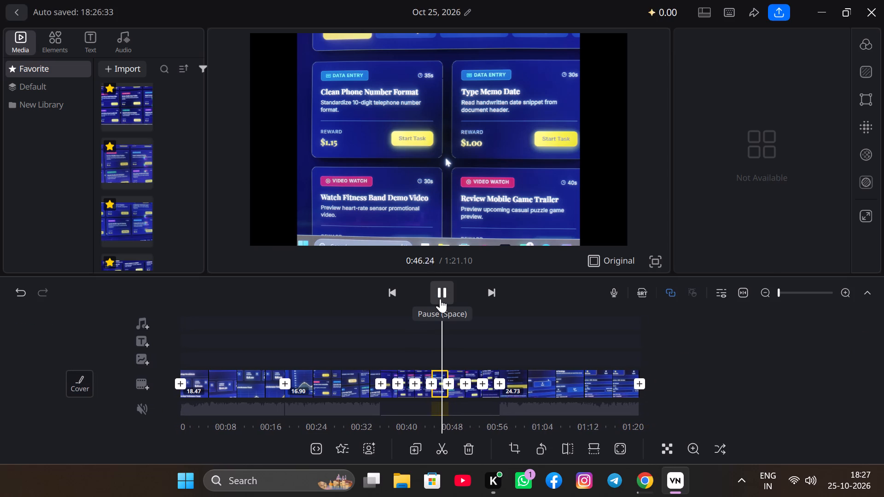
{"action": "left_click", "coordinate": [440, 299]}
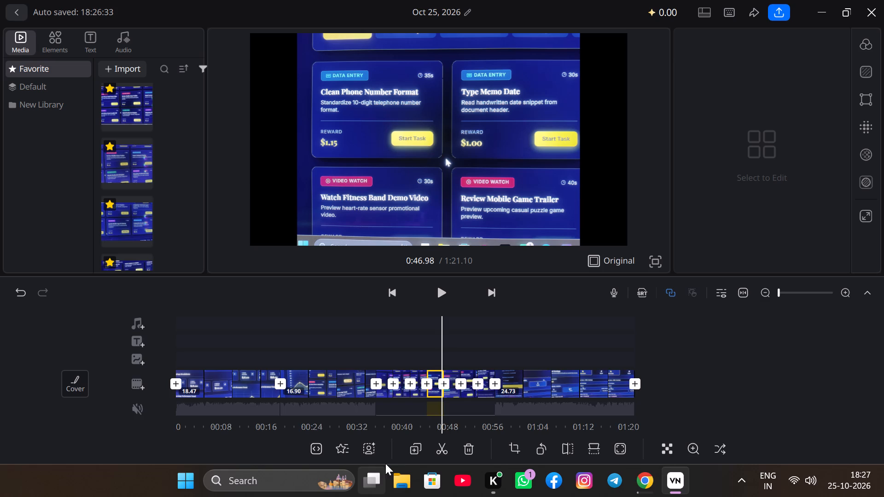
Shorten the Clean Phone Number Format photo to 0.61 seconds, apply the duration and play the result.
{"action": "left_click", "coordinate": [757, 349]}
{"action": "left_click", "coordinate": [320, 450]}
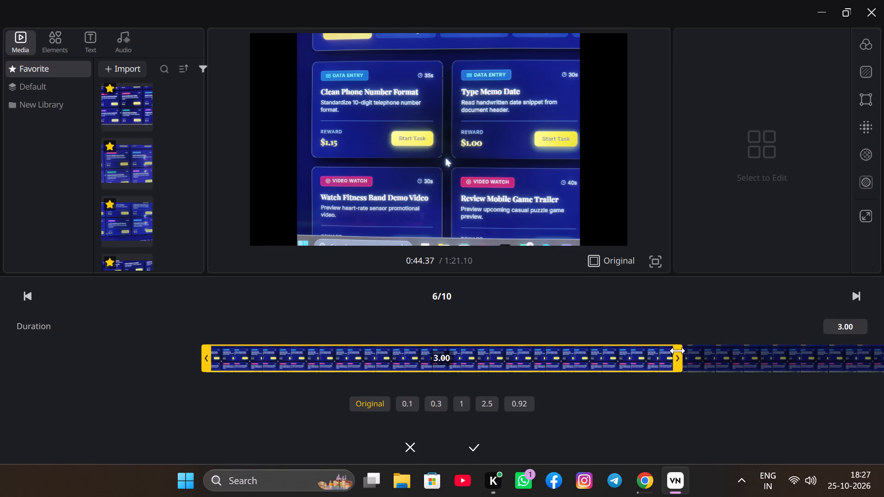
{"action": "left_click_drag", "start_coordinate": [678, 351], "coordinate": [365, 358]}
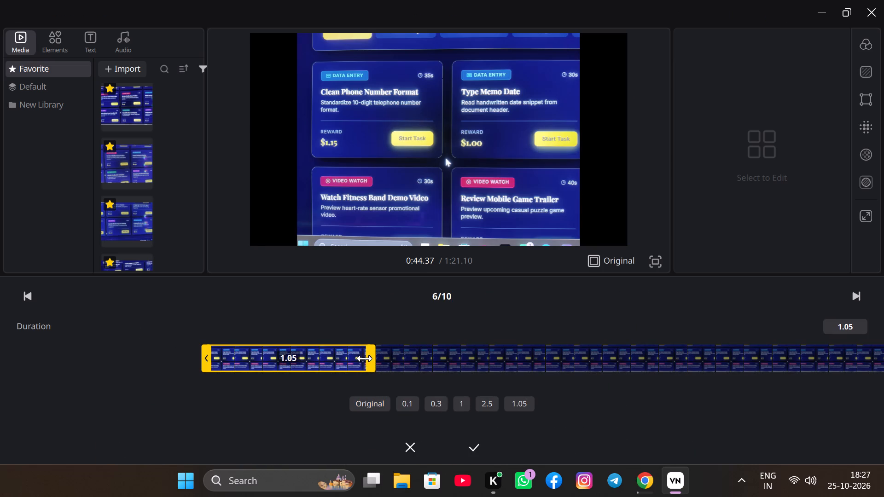
{"action": "left_click_drag", "start_coordinate": [365, 358], "coordinate": [305, 361]}
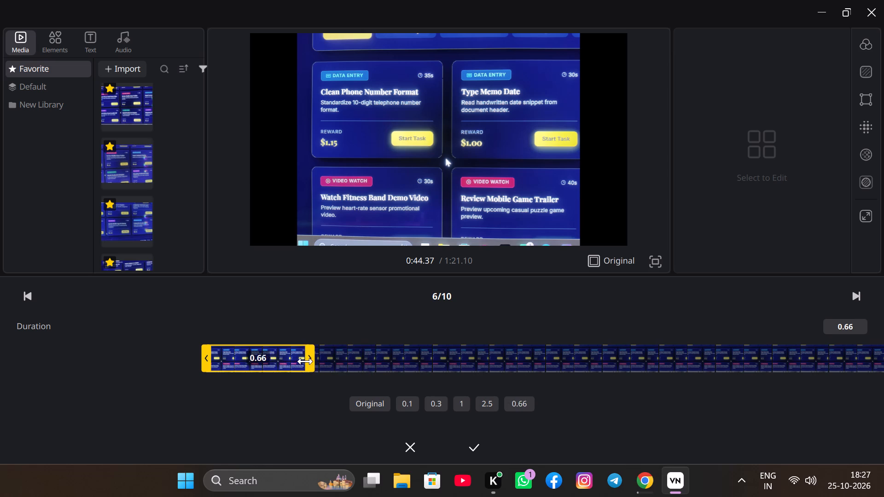
{"action": "left_click_drag", "start_coordinate": [305, 361], "coordinate": [302, 361]}
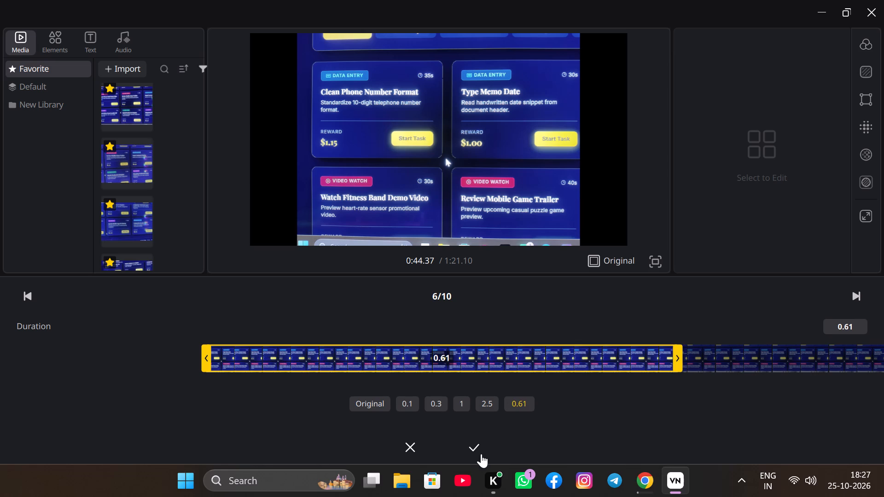
{"action": "left_click", "coordinate": [473, 451]}
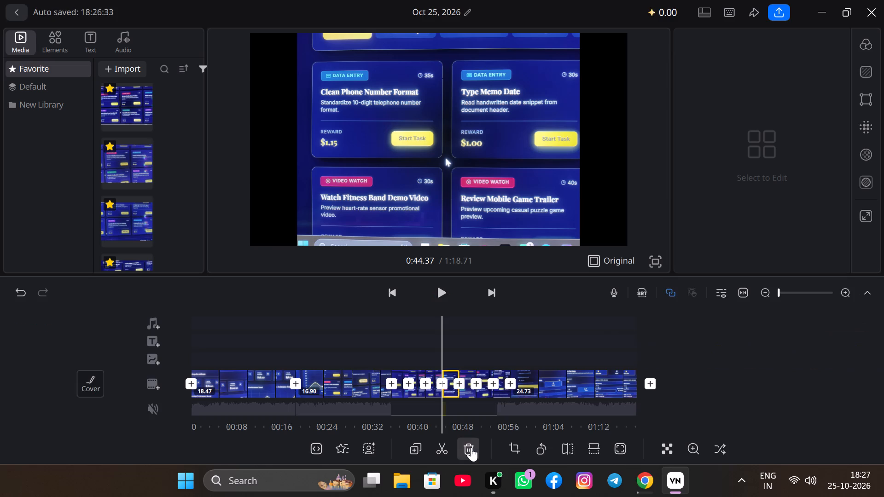
{"action": "left_click", "coordinate": [442, 299]}
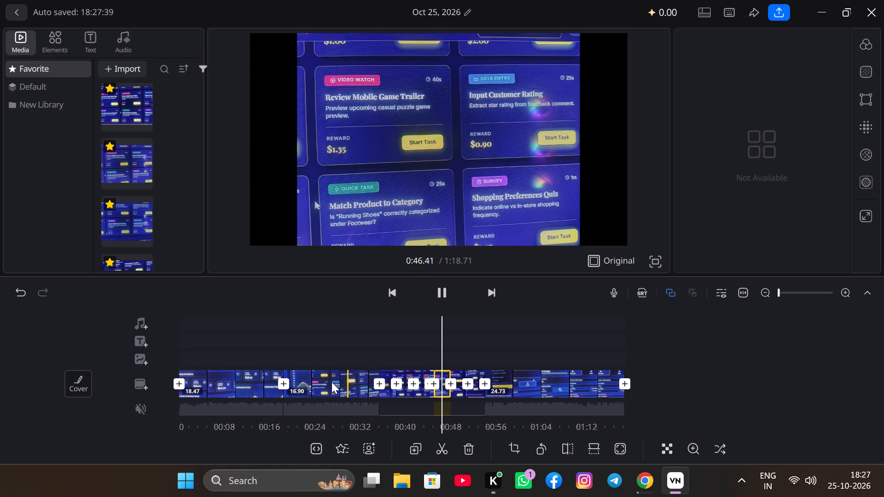
Shorten the first inserted photo, showing the Work-from-Home Lifestyle Quiz, to 0.73 seconds and apply the duration.
{"action": "left_click", "coordinate": [378, 393]}
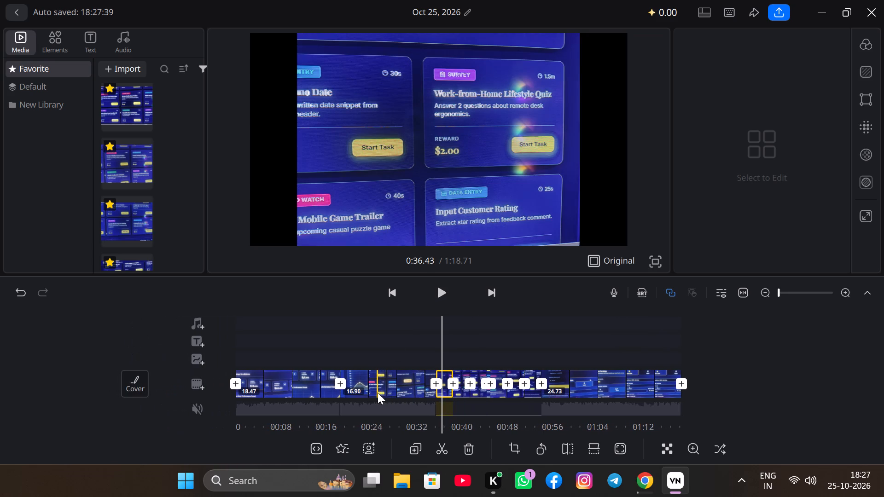
{"action": "left_click", "coordinate": [321, 456]}
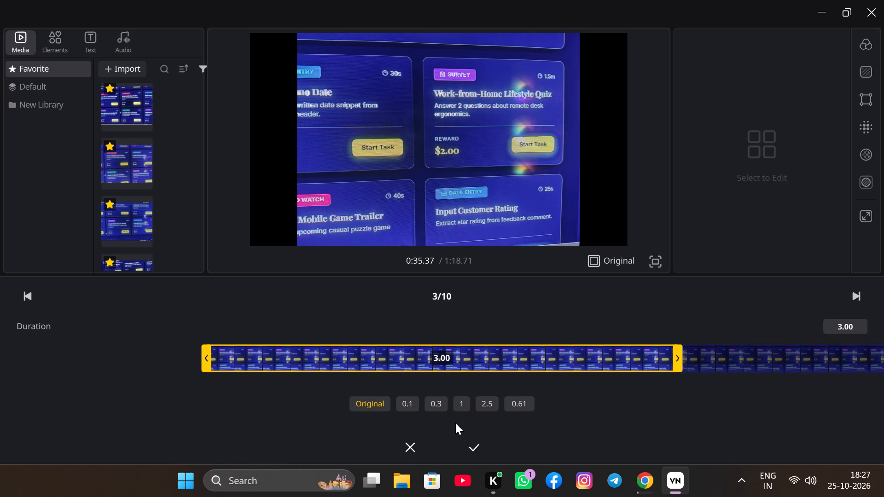
{"action": "left_click_drag", "start_coordinate": [679, 363], "coordinate": [440, 358]}
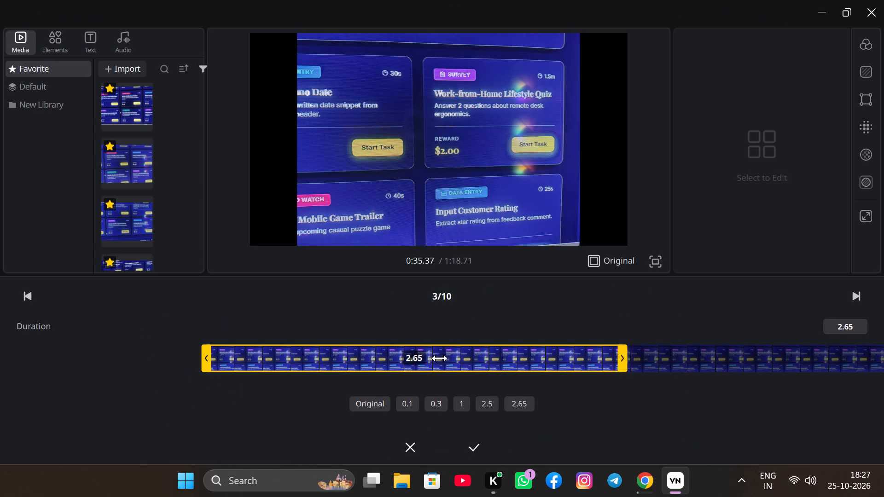
{"action": "left_click_drag", "start_coordinate": [440, 358], "coordinate": [340, 359]}
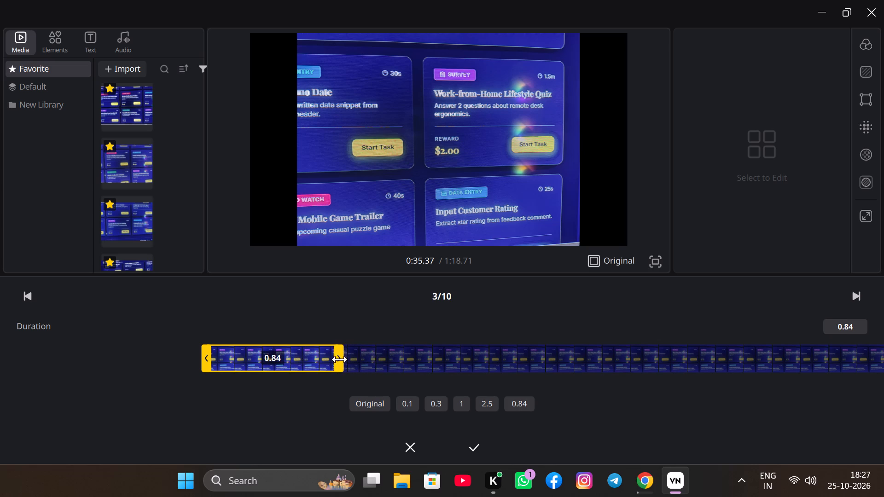
{"action": "left_click_drag", "start_coordinate": [340, 359], "coordinate": [322, 359]}
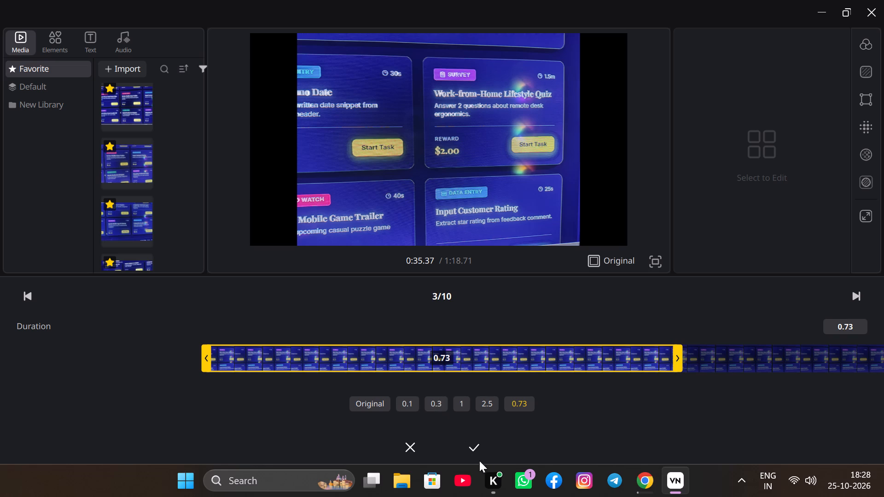
{"action": "left_click", "coordinate": [471, 450]}
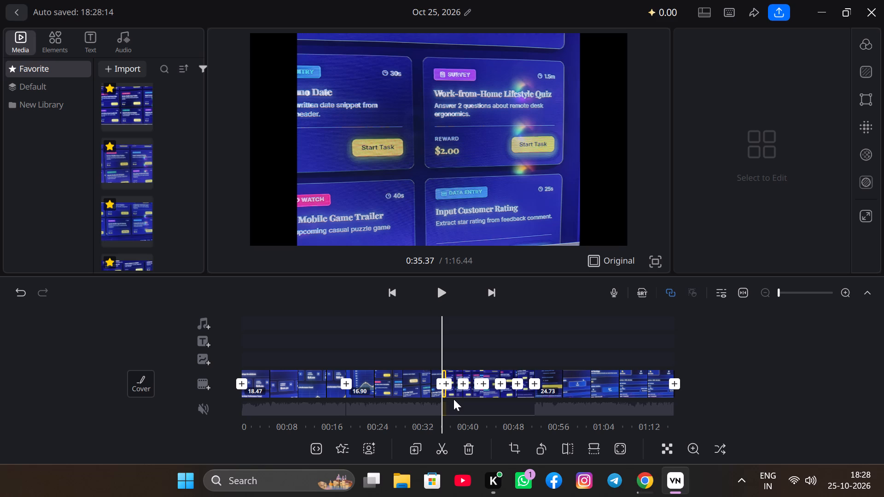
Shorten the last inserted photo, showing Copy Sales Data Figures, to 0.68 seconds and apply the duration.
{"action": "left_click", "coordinate": [523, 390]}
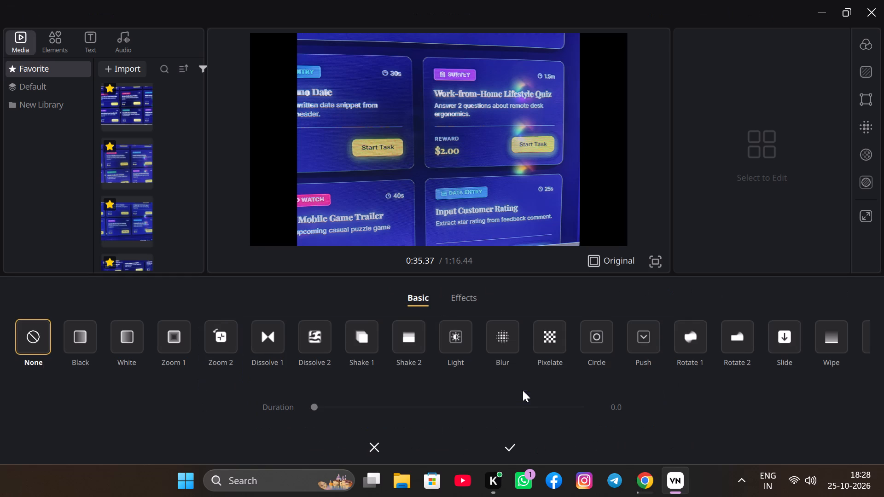
{"action": "left_click", "coordinate": [372, 451]}
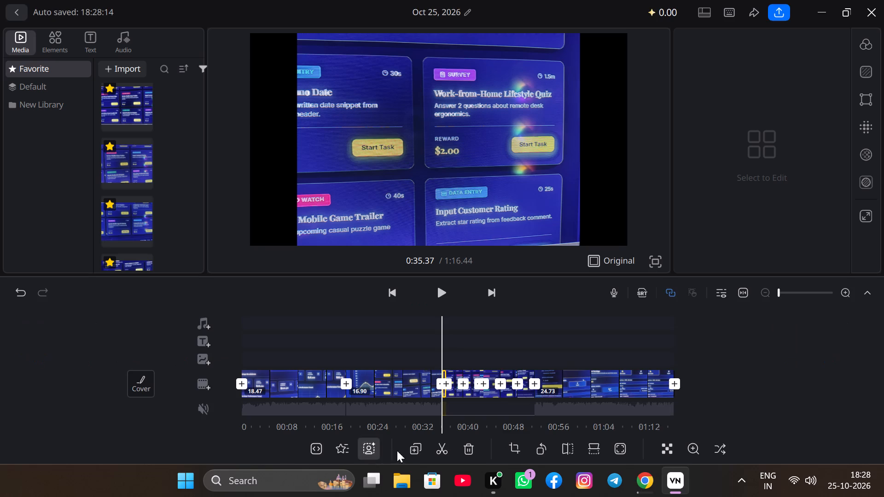
{"action": "left_click", "coordinate": [527, 391]}
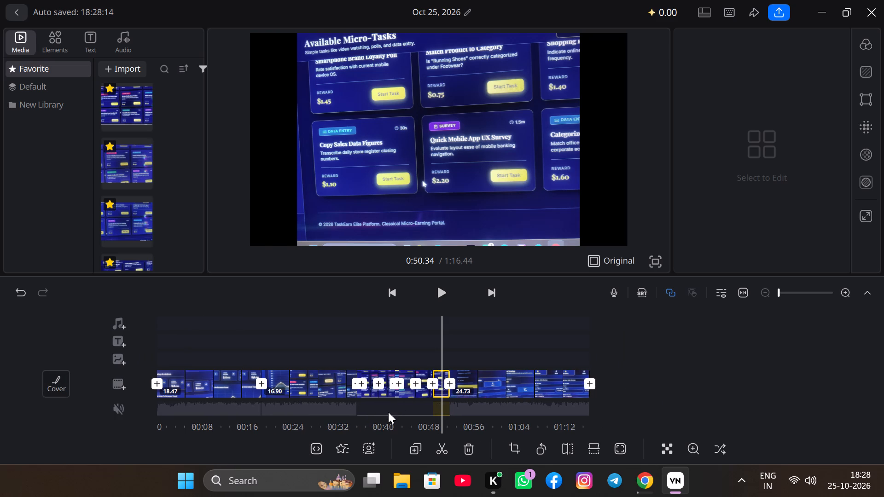
{"action": "left_click", "coordinate": [313, 442]}
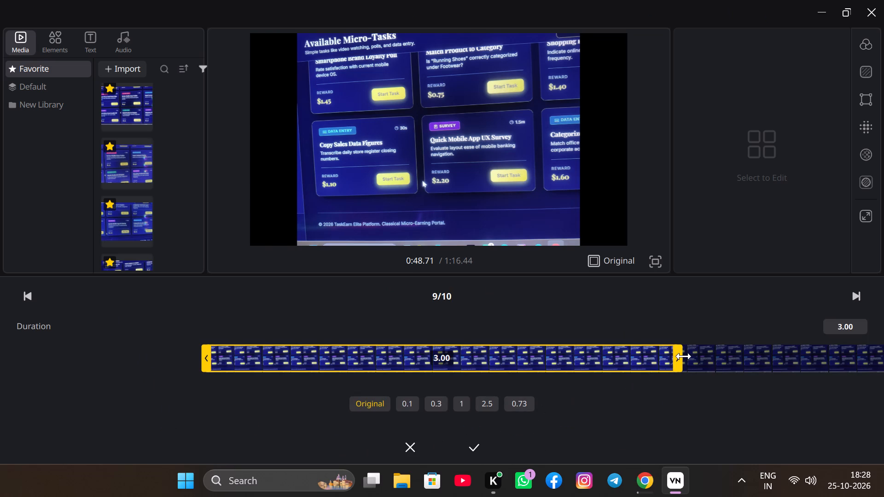
{"action": "left_click_drag", "start_coordinate": [684, 356], "coordinate": [498, 366]}
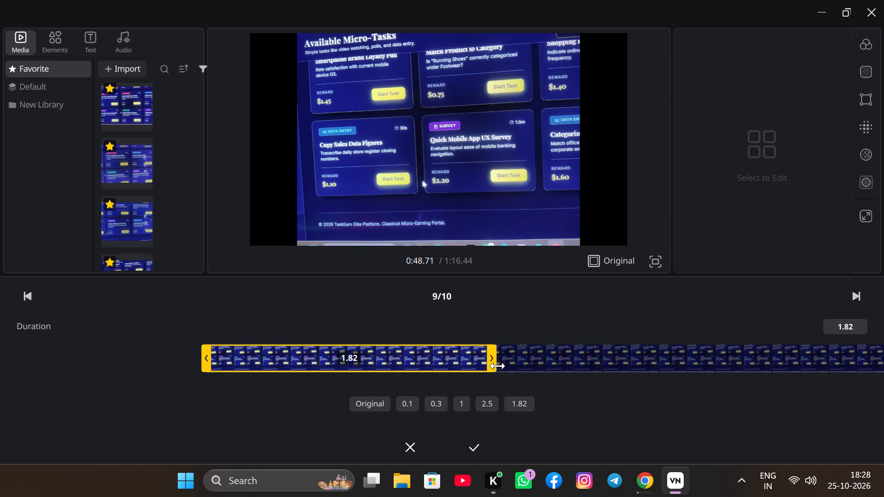
{"action": "left_click_drag", "start_coordinate": [498, 366], "coordinate": [483, 367]}
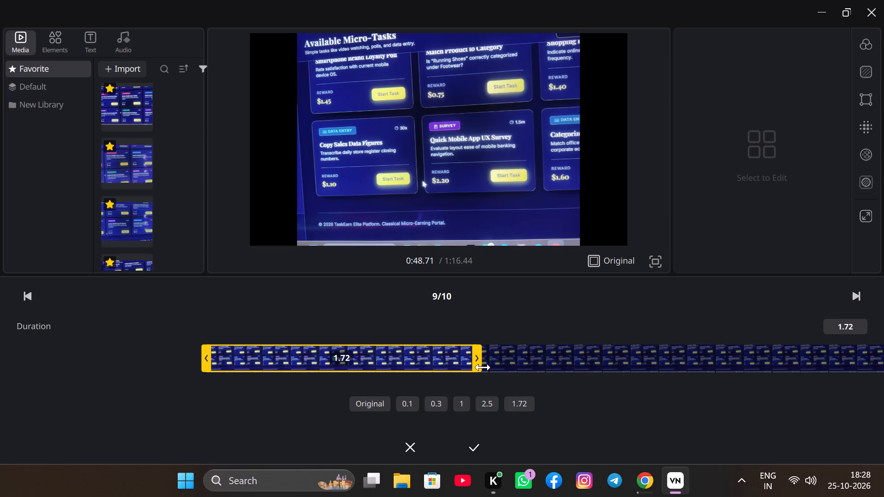
{"action": "left_click_drag", "start_coordinate": [483, 367], "coordinate": [406, 376]}
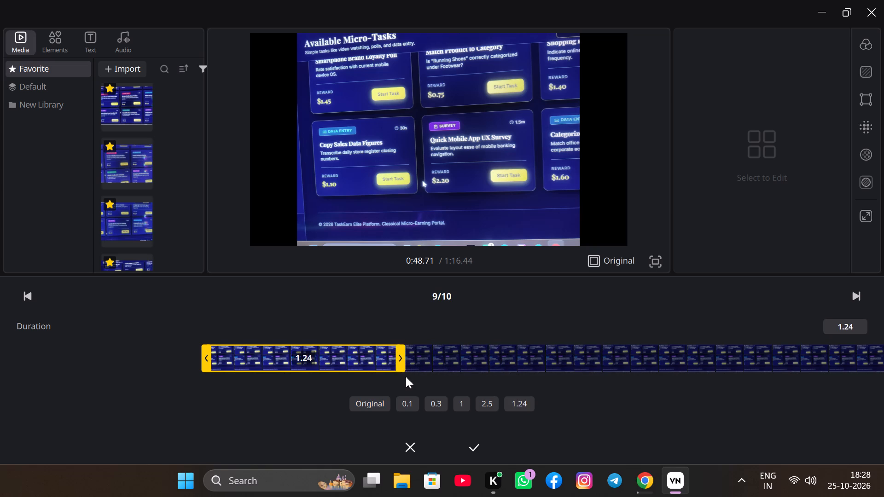
{"action": "left_click_drag", "start_coordinate": [406, 376], "coordinate": [331, 375]}
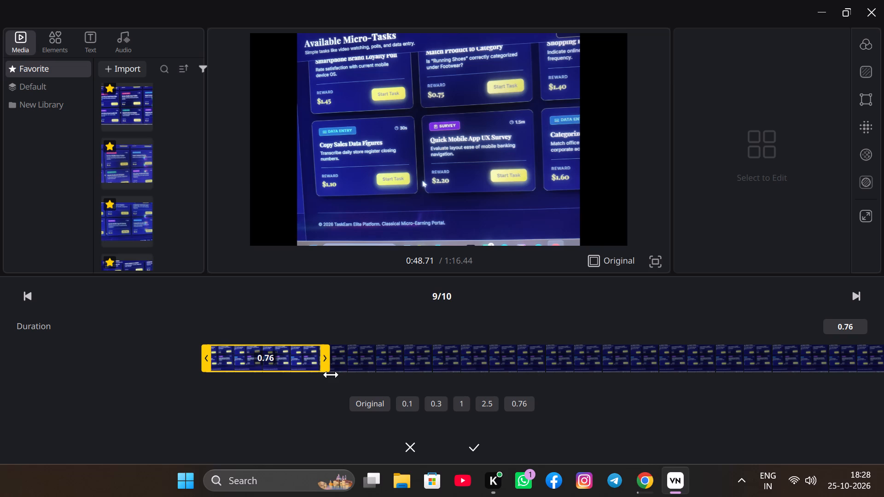
{"action": "left_click_drag", "start_coordinate": [331, 375], "coordinate": [326, 375]}
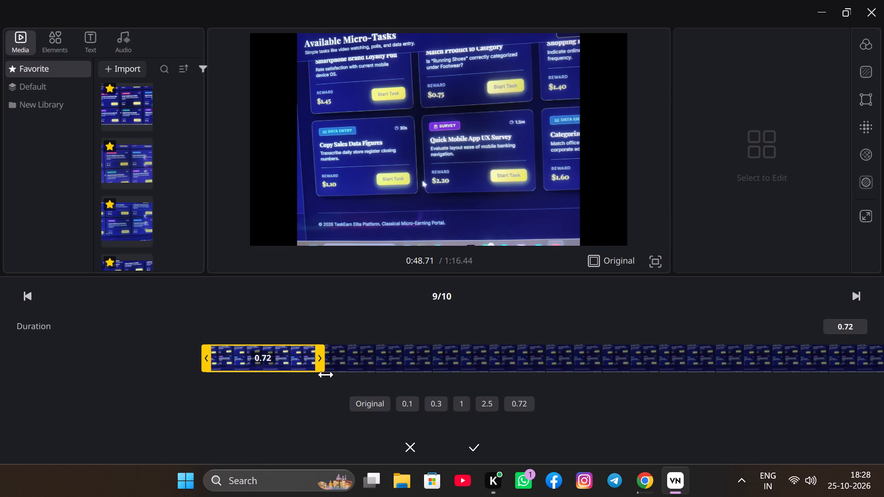
{"action": "left_click_drag", "start_coordinate": [326, 375], "coordinate": [320, 375]}
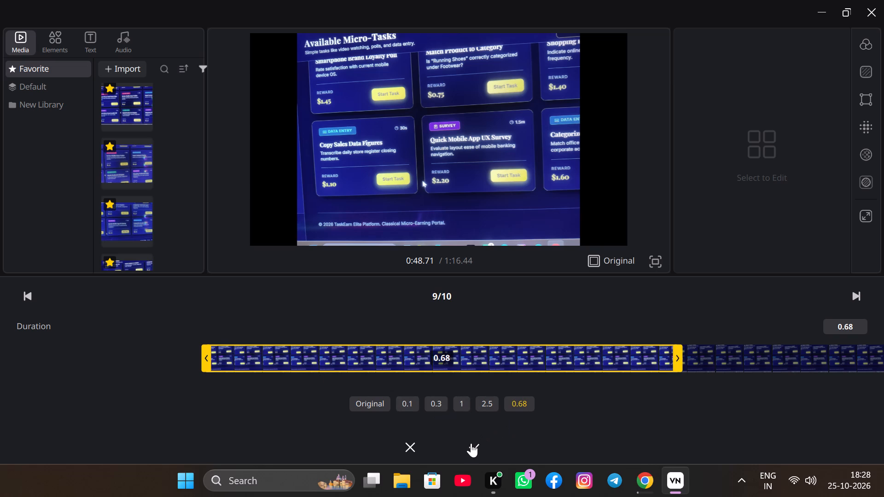
{"action": "left_click", "coordinate": [471, 445]}
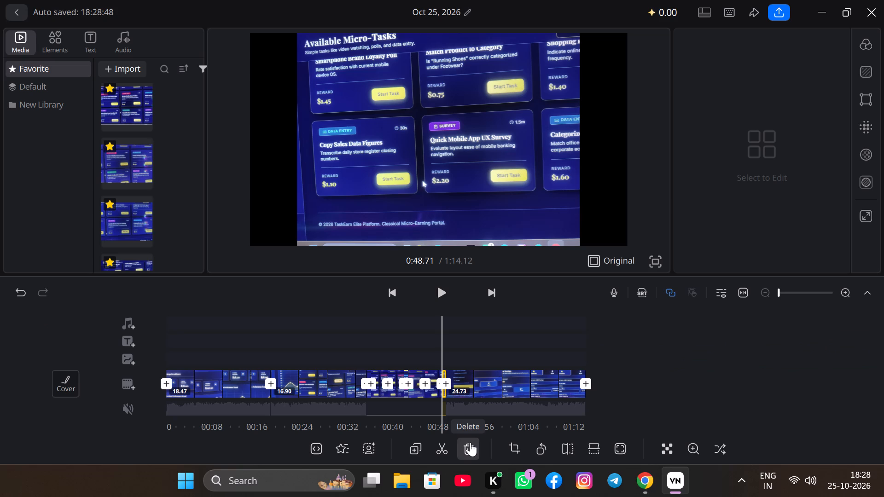
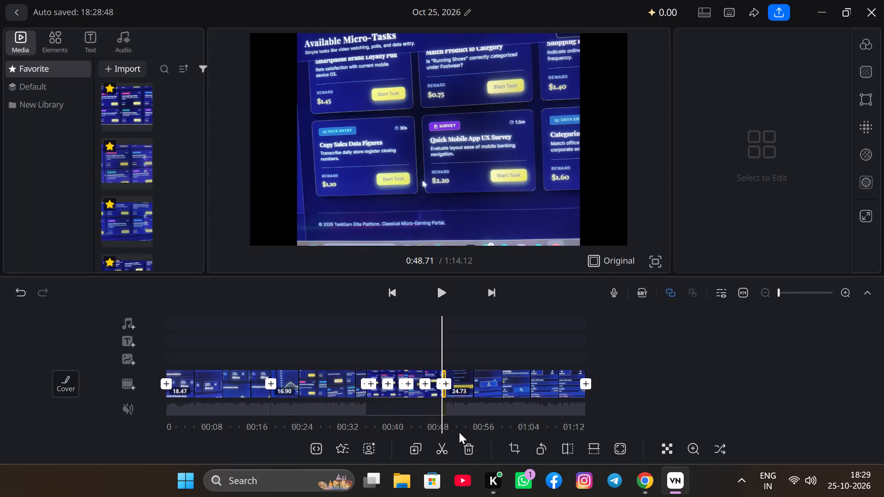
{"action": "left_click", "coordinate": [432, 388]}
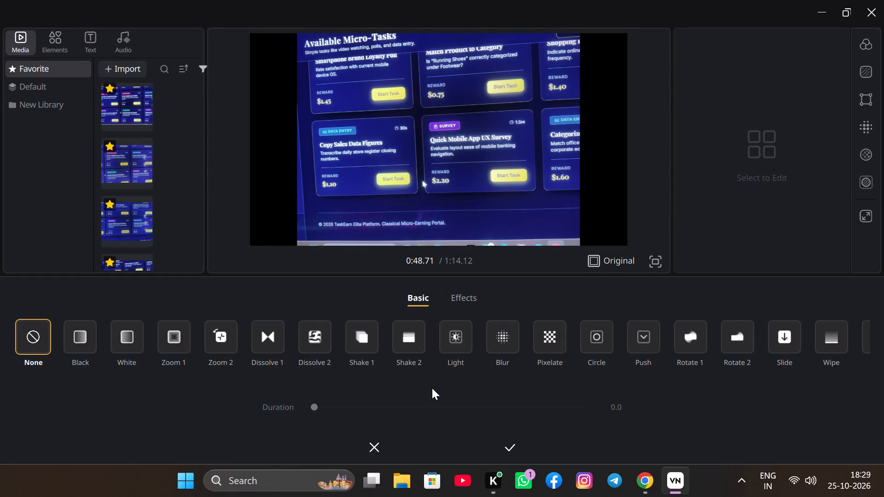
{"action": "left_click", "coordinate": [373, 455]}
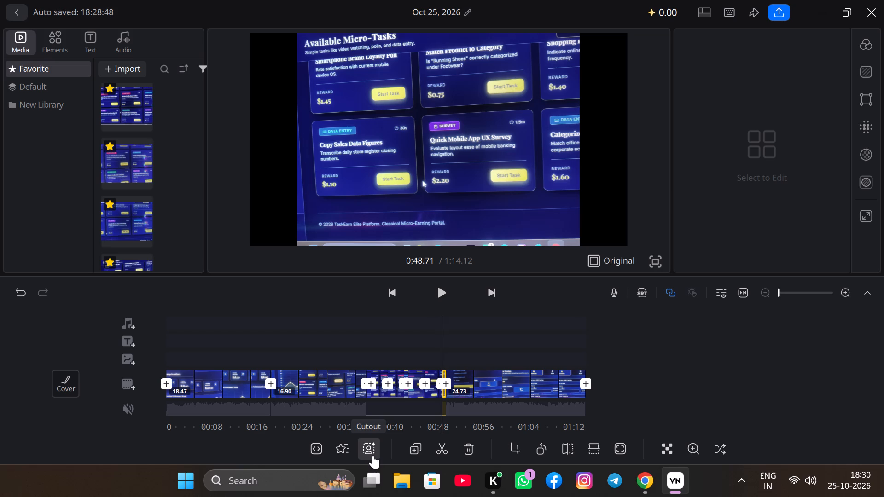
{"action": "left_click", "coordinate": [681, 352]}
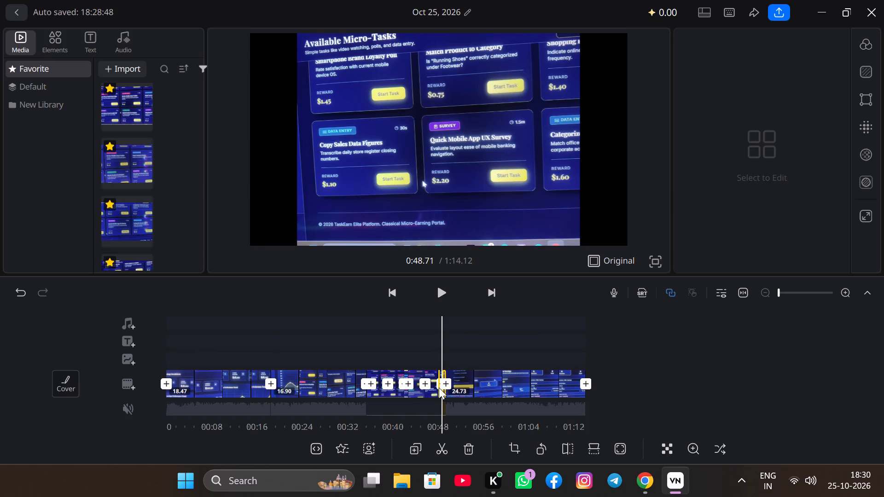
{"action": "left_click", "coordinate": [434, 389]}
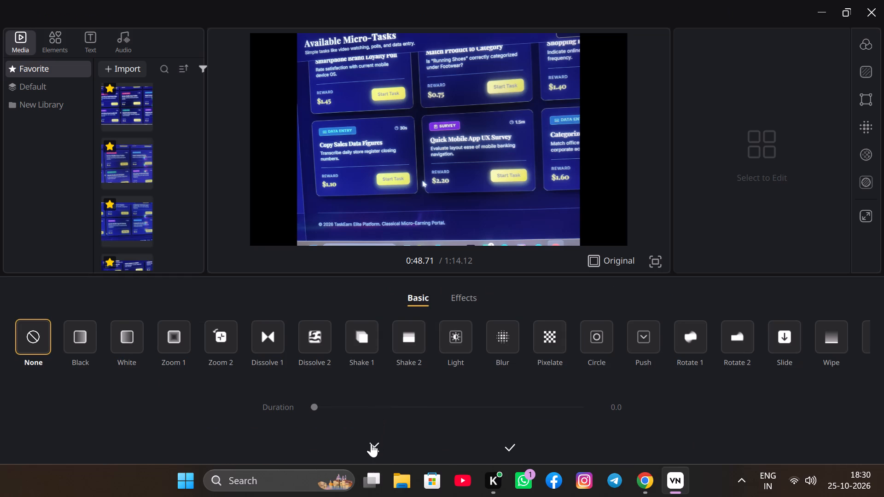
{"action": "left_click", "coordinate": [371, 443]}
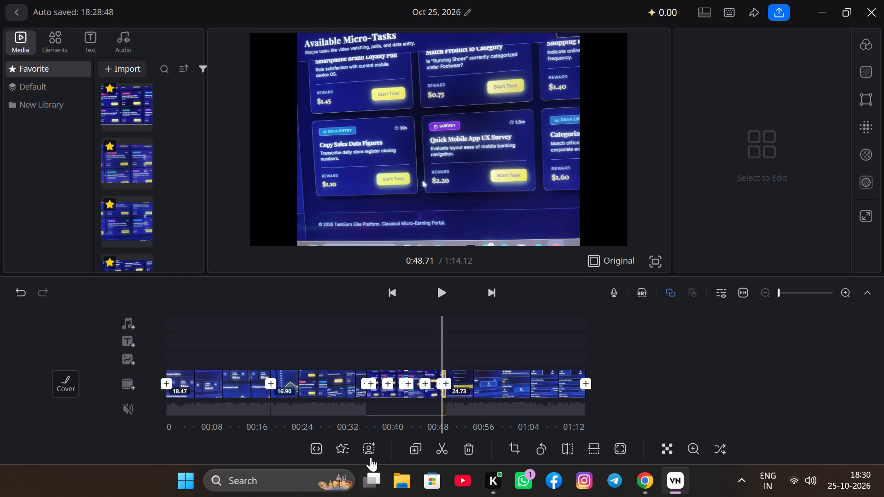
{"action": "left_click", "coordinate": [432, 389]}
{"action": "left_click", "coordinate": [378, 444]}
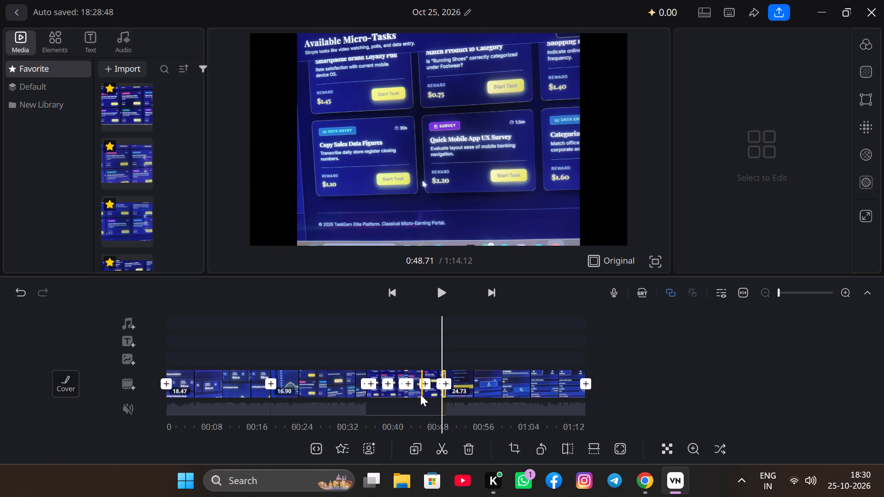
Shorten the fifth inserted photo, showing Review Mobile Game Trailer beside Input Customer Rating, to 0.68 seconds and apply the duration.
{"action": "left_click", "coordinate": [417, 394]}
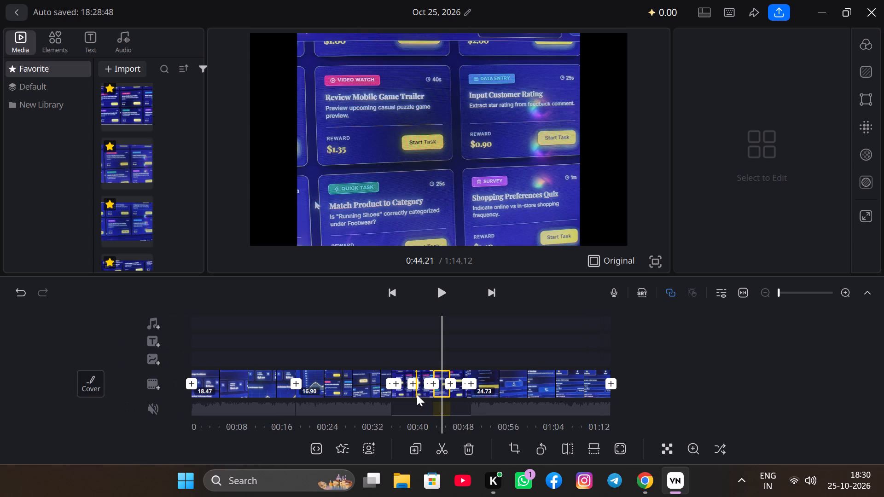
{"action": "left_click", "coordinate": [326, 450]}
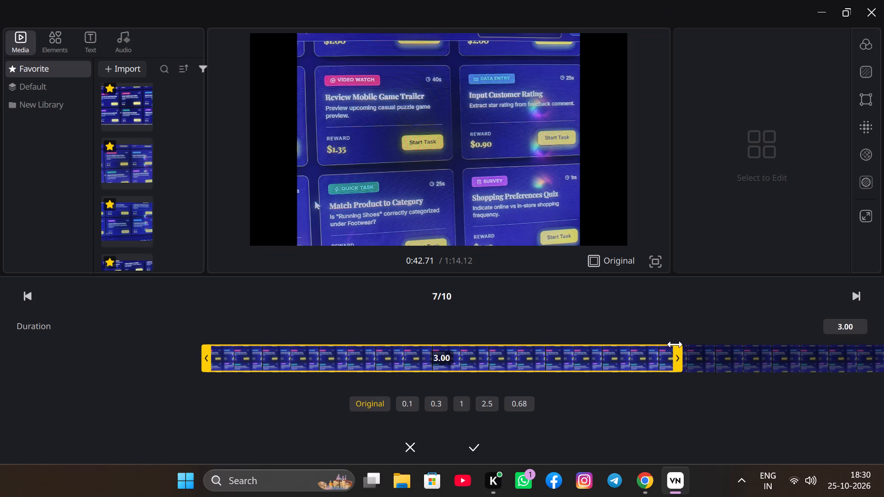
{"action": "left_click", "coordinate": [525, 403]}
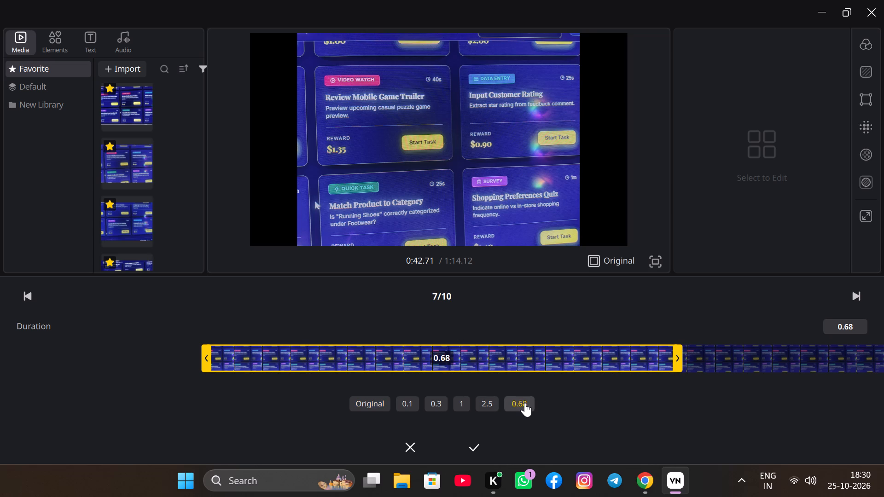
{"action": "left_click", "coordinate": [476, 449]}
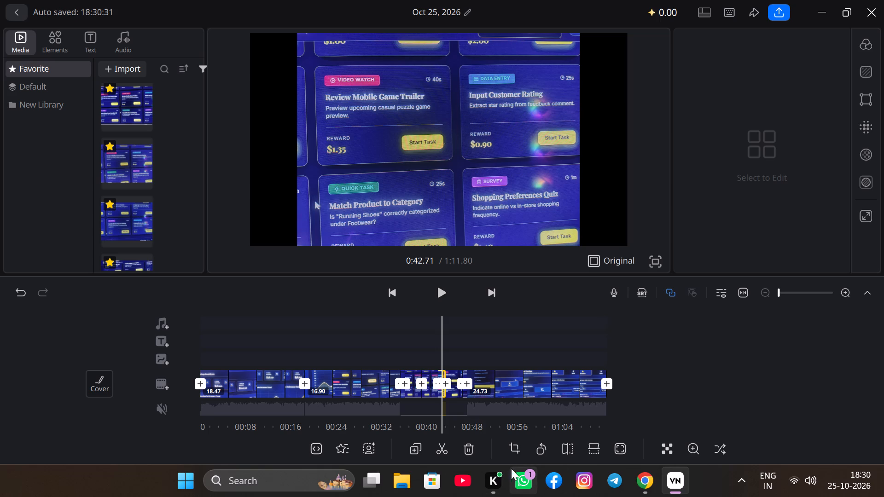
Shorten the third inserted photo, showing Review Mobile Game Trailer above Match Product to Category, to 0.68 seconds and apply it.
{"action": "left_click", "coordinate": [430, 394]}
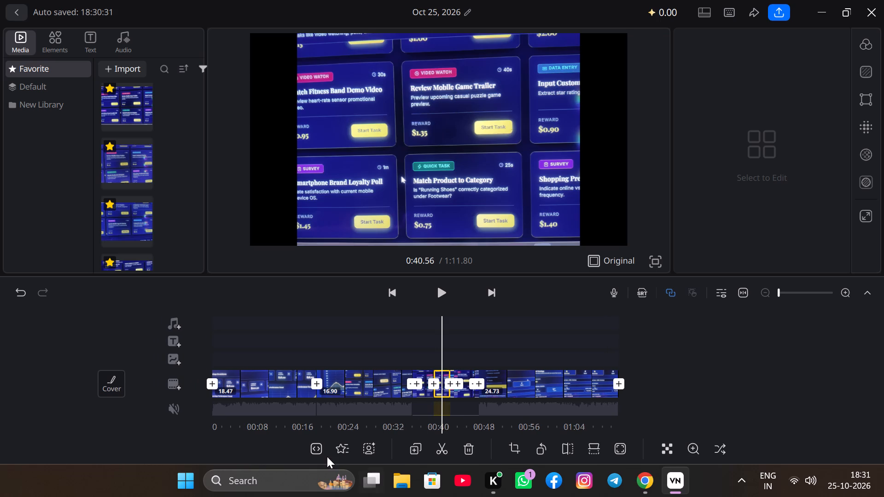
{"action": "left_click", "coordinate": [323, 453]}
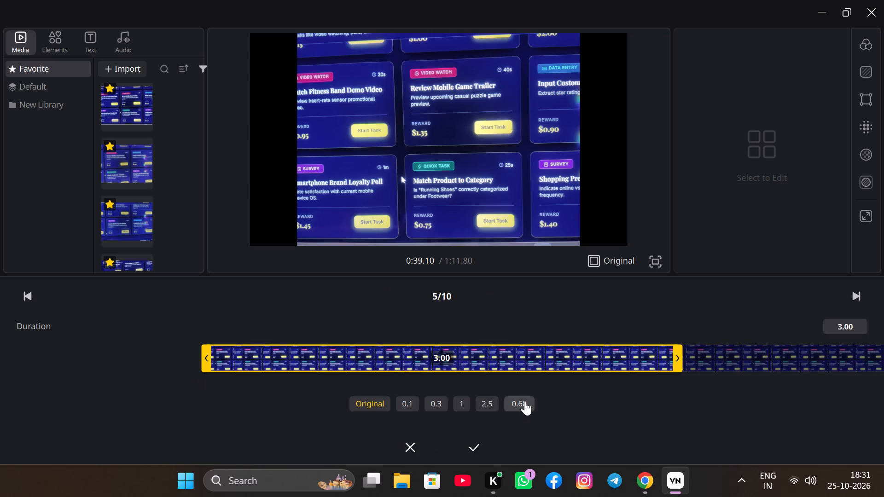
{"action": "left_click", "coordinate": [524, 400]}
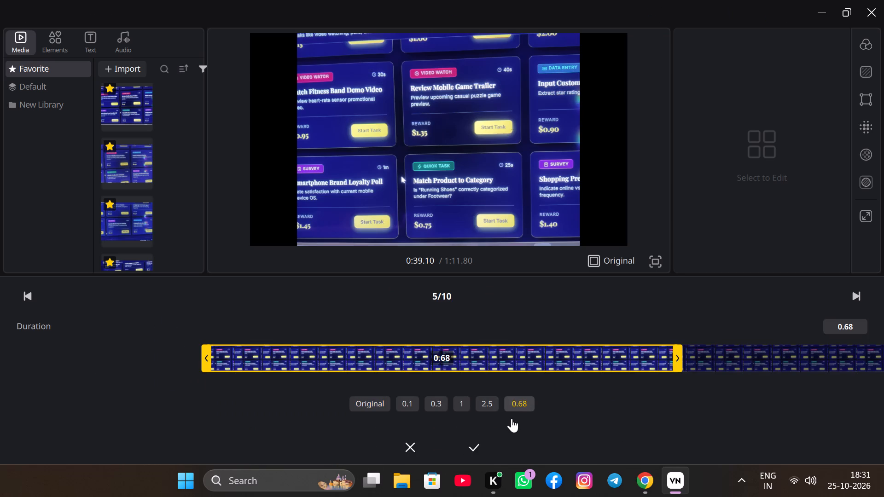
{"action": "left_click", "coordinate": [474, 439]}
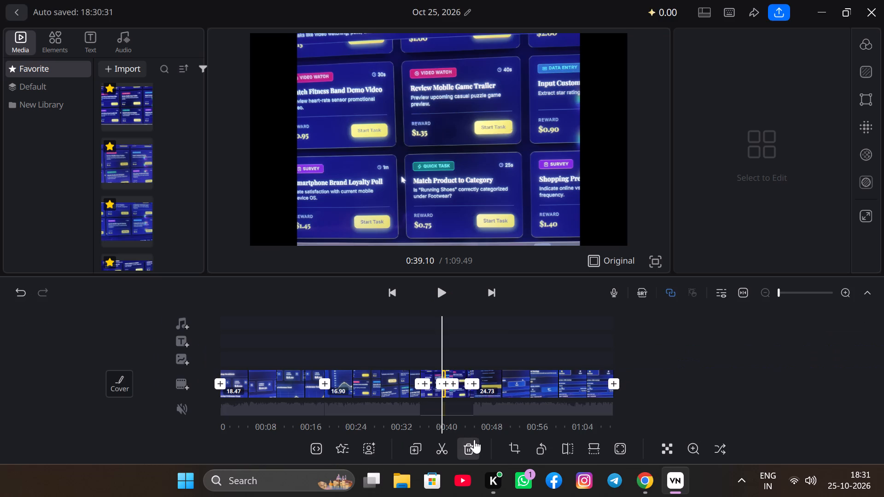
Shorten the second inserted photo, the matching Review Mobile Game Trailer shot just before it, to 0.68 seconds and apply the duration.
{"action": "left_click", "coordinate": [432, 396]}
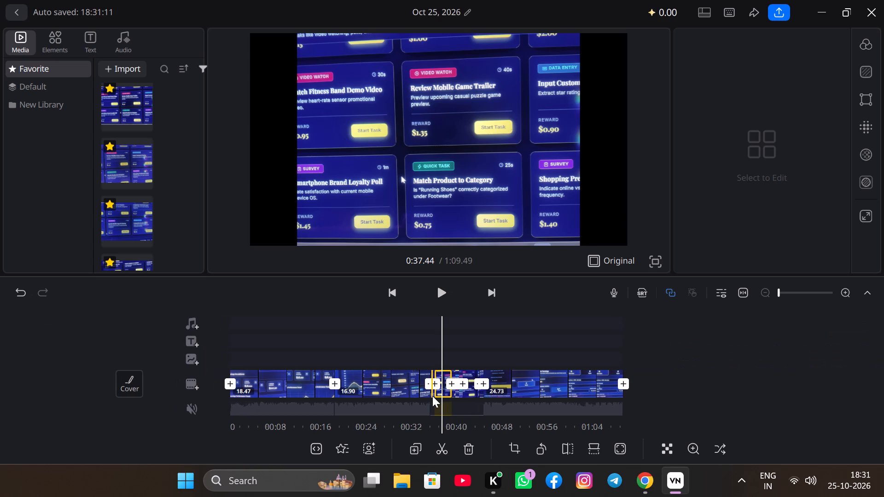
{"action": "left_click", "coordinate": [320, 451]}
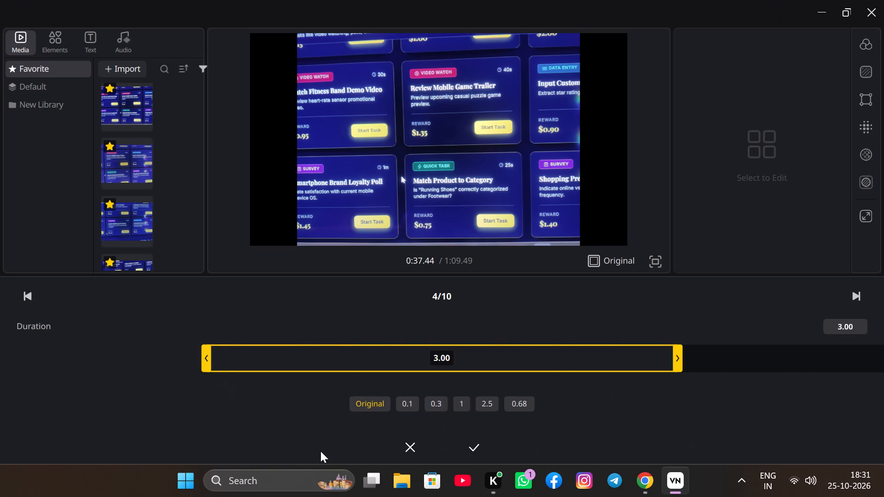
{"action": "left_click", "coordinate": [528, 399]}
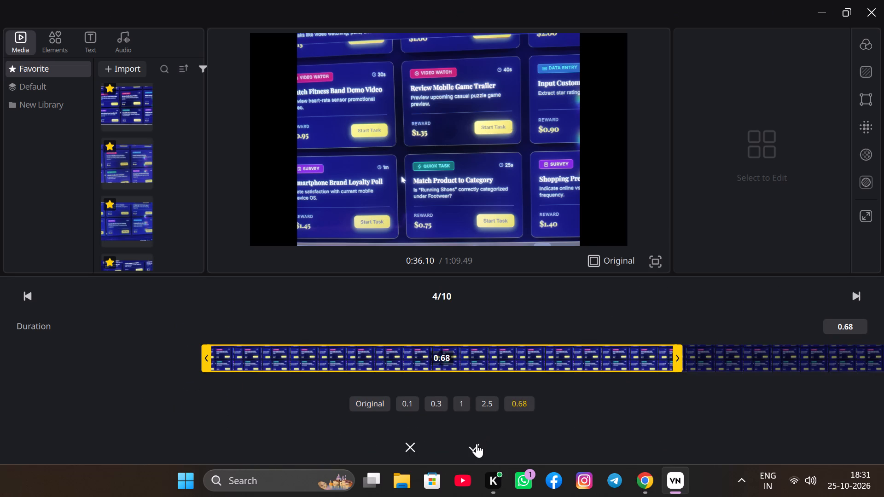
{"action": "left_click", "coordinate": [477, 444]}
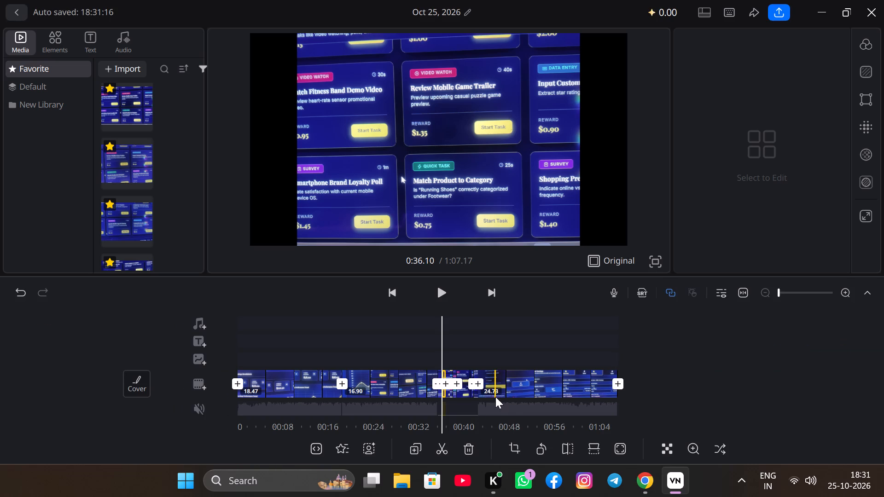
Return to the start of the timeline and play the whole edited video through to its end.
{"action": "left_click", "coordinate": [528, 391]}
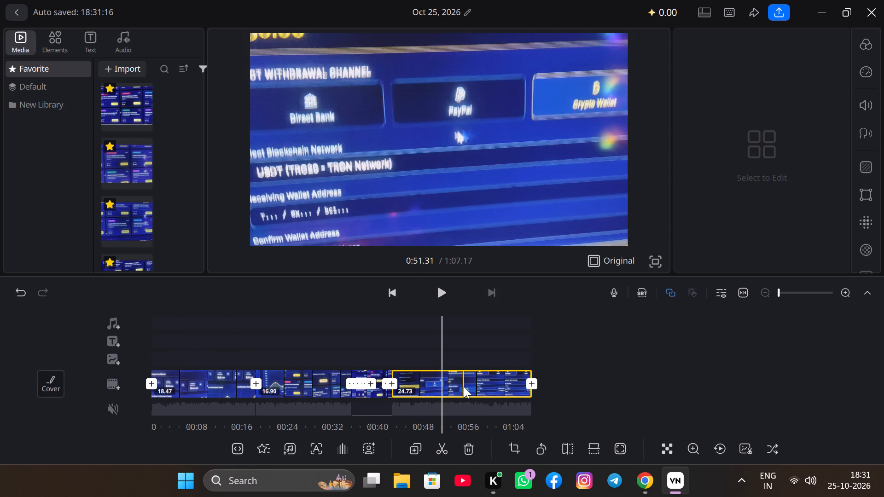
{"action": "scroll", "coordinate": [255, 416], "scroll_direction": "down", "scroll_amount": 3}
{"action": "scroll", "coordinate": [255, 416], "scroll_direction": "up", "scroll_amount": 4}
{"action": "left_click_drag", "start_coordinate": [333, 342], "coordinate": [644, 340]}
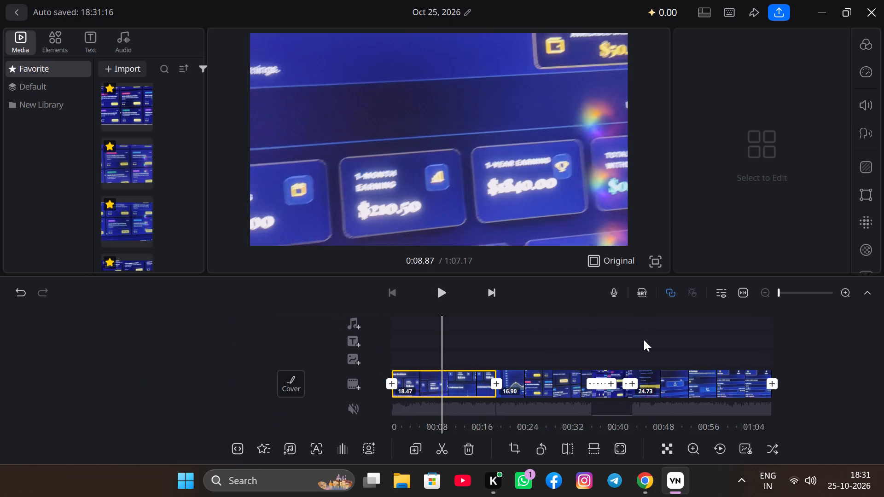
{"action": "left_click_drag", "start_coordinate": [644, 340], "coordinate": [728, 331]}
{"action": "left_click", "coordinate": [444, 290]}
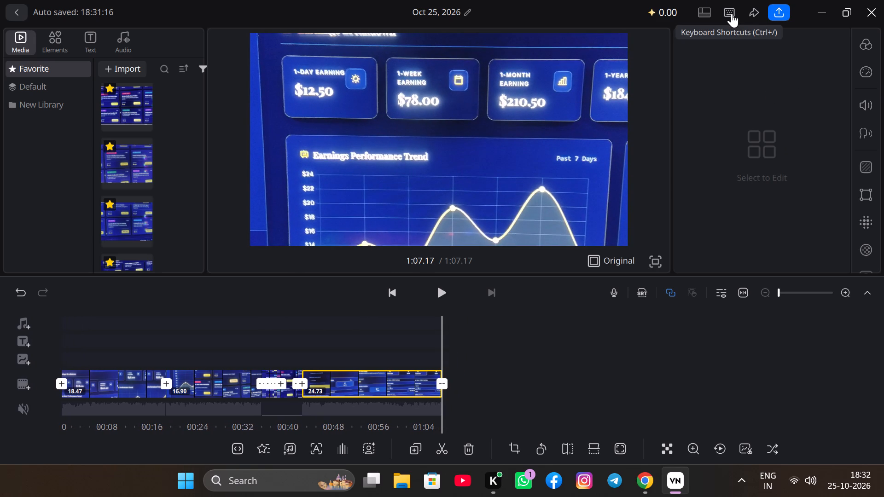
Open the video export settings, switch the export quality to manual and lower the resolution to 1080p.
{"action": "left_click", "coordinate": [773, 14]}
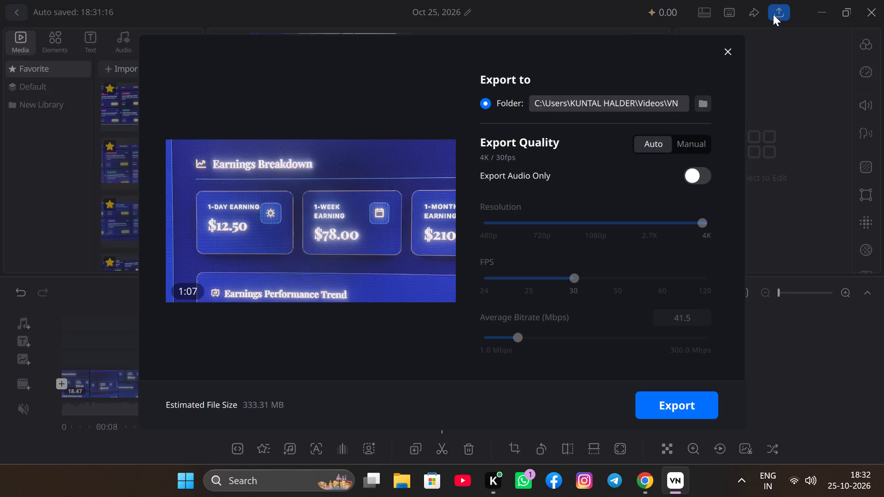
{"action": "left_click", "coordinate": [684, 149]}
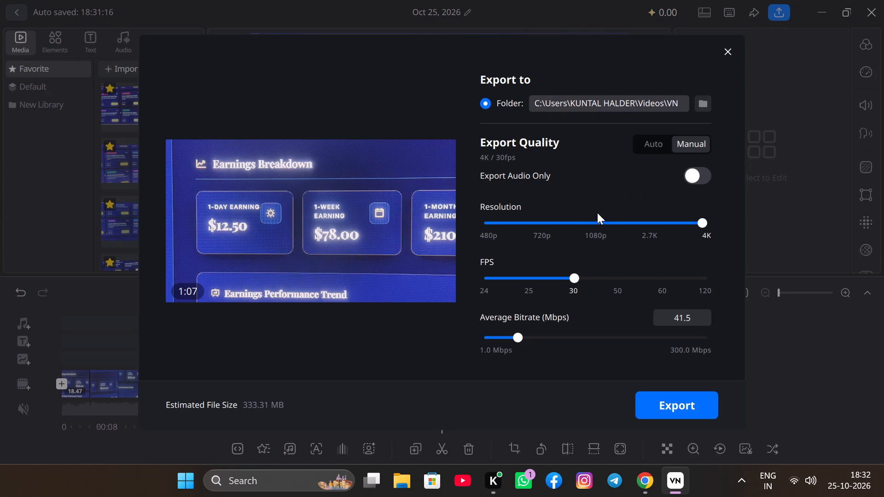
{"action": "left_click_drag", "start_coordinate": [701, 220], "coordinate": [623, 225]}
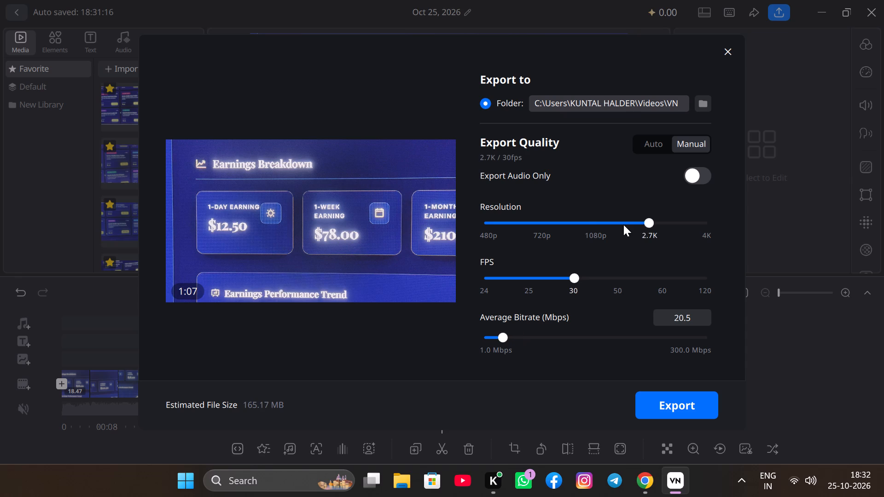
{"action": "left_click_drag", "start_coordinate": [623, 225], "coordinate": [608, 225]}
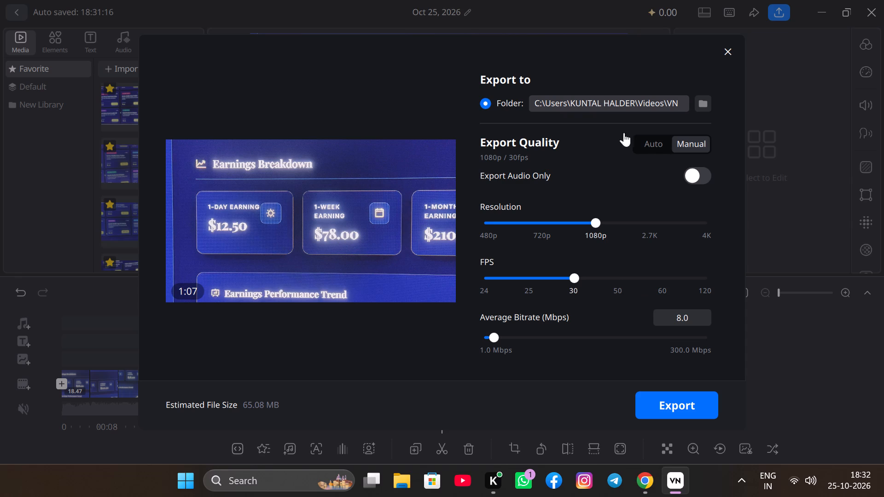
Set the export destination to the "video edite" folder on New Volume (D:).
{"action": "scroll", "coordinate": [582, 128], "scroll_direction": "up", "scroll_amount": 2}
{"action": "scroll", "coordinate": [582, 128], "scroll_direction": "down", "scroll_amount": 2}
{"action": "left_click", "coordinate": [704, 106]}
{"action": "scroll", "coordinate": [230, 132], "scroll_direction": "down", "scroll_amount": 5}
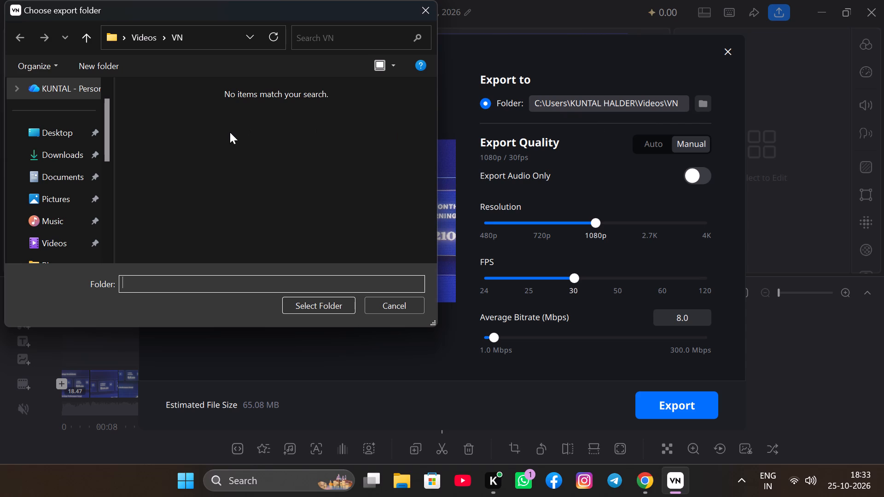
{"action": "scroll", "coordinate": [215, 140], "scroll_direction": "down", "scroll_amount": 2}
{"action": "scroll", "coordinate": [54, 156], "scroll_direction": "down", "scroll_amount": 6}
{"action": "scroll", "coordinate": [54, 156], "scroll_direction": "up", "scroll_amount": 3}
{"action": "scroll", "coordinate": [67, 173], "scroll_direction": "down", "scroll_amount": 2}
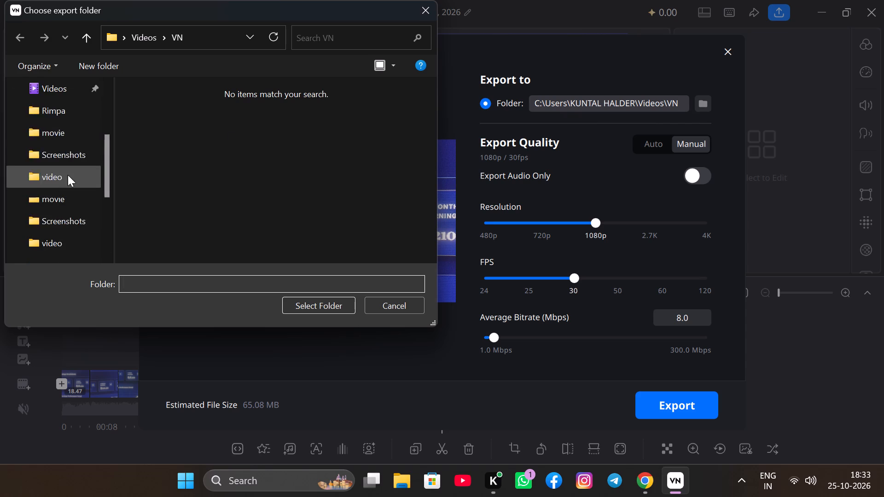
{"action": "scroll", "coordinate": [68, 175], "scroll_direction": "down", "scroll_amount": 1}
{"action": "scroll", "coordinate": [83, 107], "scroll_direction": "up", "scroll_amount": 1}
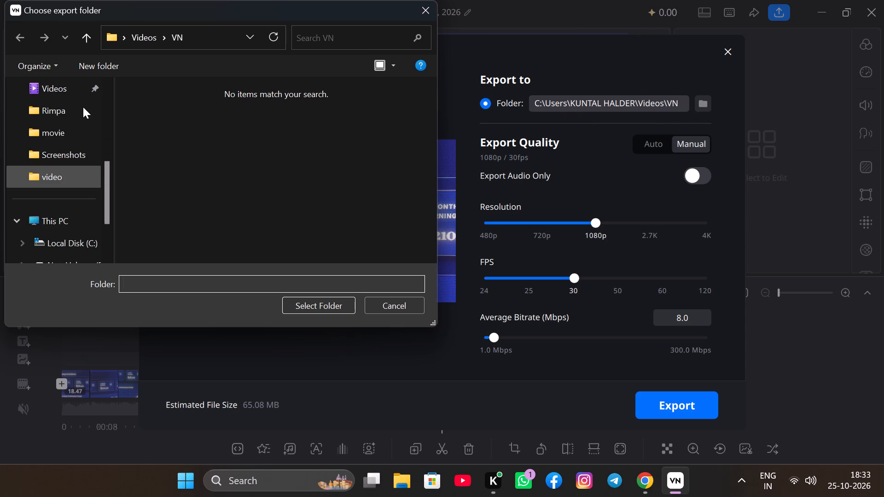
{"action": "scroll", "coordinate": [83, 107], "scroll_direction": "up", "scroll_amount": 1}
{"action": "scroll", "coordinate": [83, 107], "scroll_direction": "down", "scroll_amount": 3}
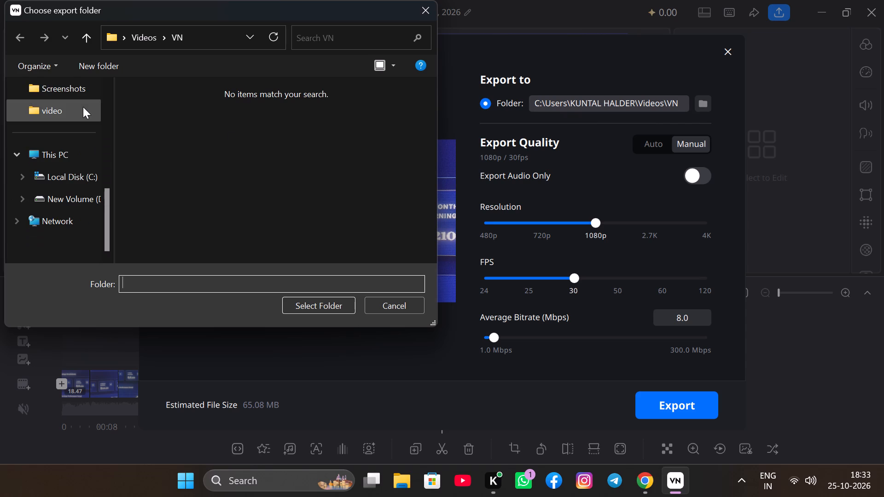
{"action": "scroll", "coordinate": [83, 107], "scroll_direction": "down", "scroll_amount": 1}
{"action": "left_click", "coordinate": [75, 193]}
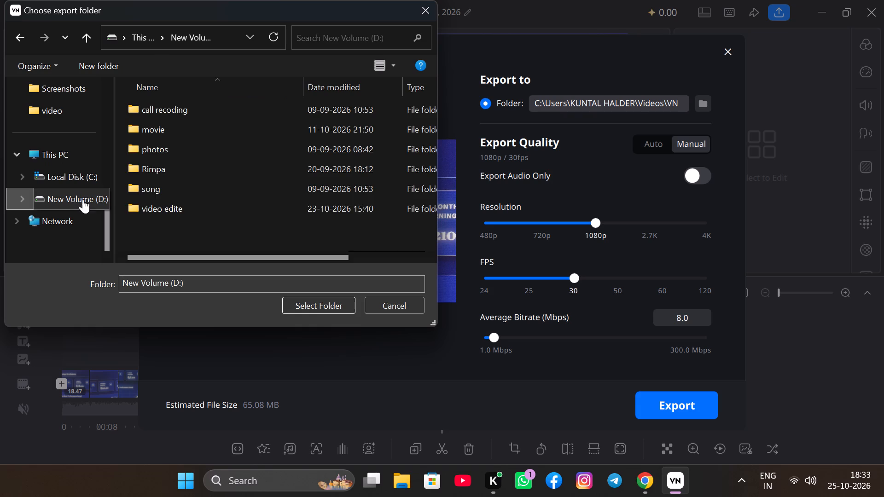
{"action": "left_click", "coordinate": [172, 211]}
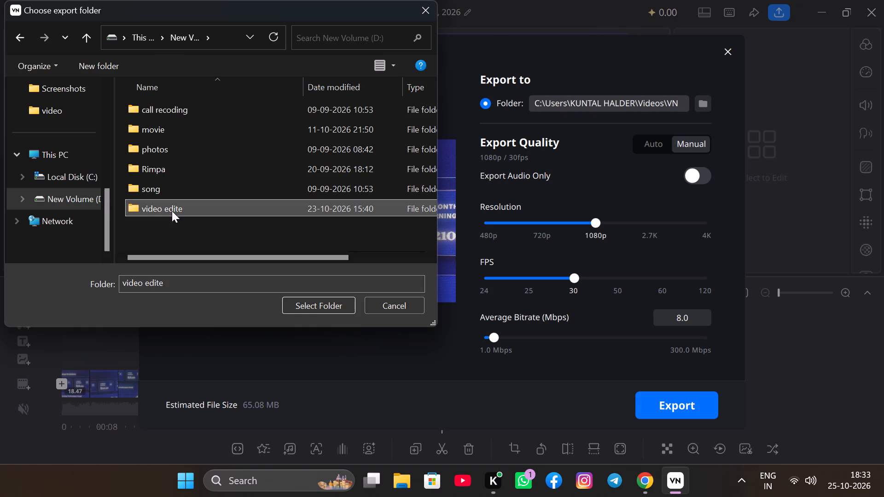
{"action": "double_click", "coordinate": [172, 211]}
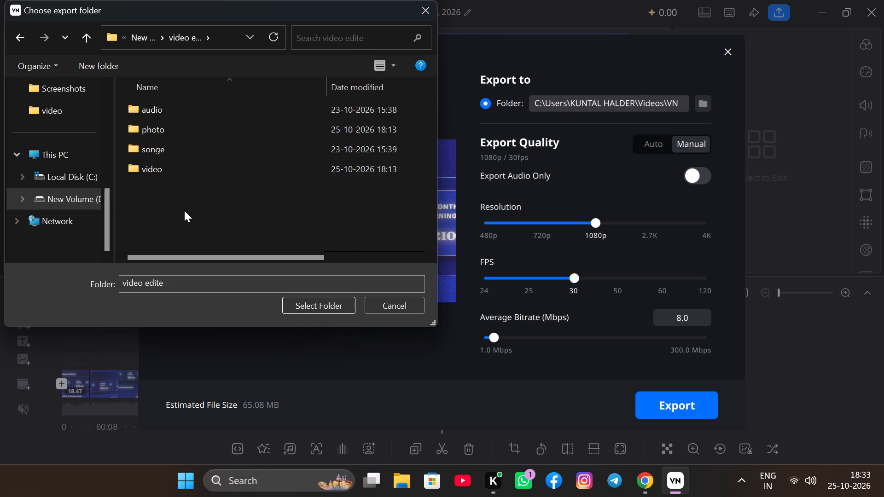
{"action": "left_click", "coordinate": [293, 303]}
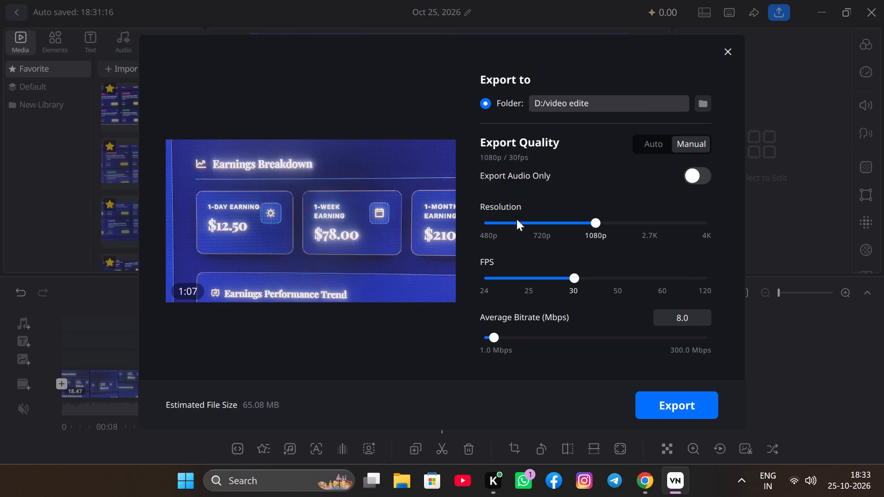
Start exporting the edited video with the chosen folder and quality settings.
{"action": "scroll", "coordinate": [648, 314], "scroll_direction": "down", "scroll_amount": 1}
{"action": "left_click", "coordinate": [663, 402]}
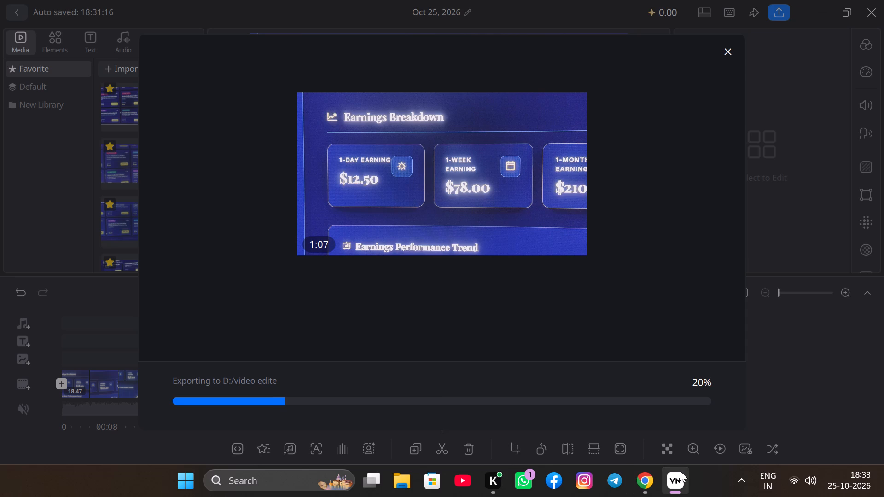
Open Windows Task Manager while the export runs.
{"action": "right_click", "coordinate": [697, 477]}
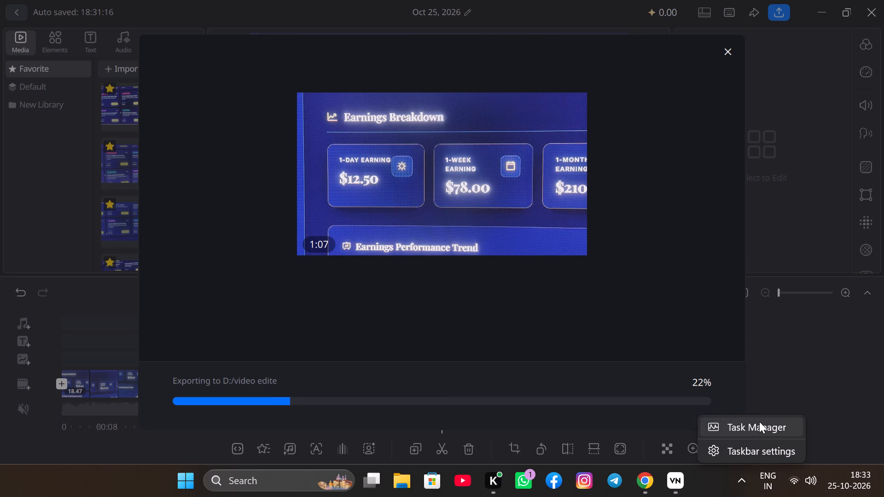
{"action": "left_click", "coordinate": [759, 422]}
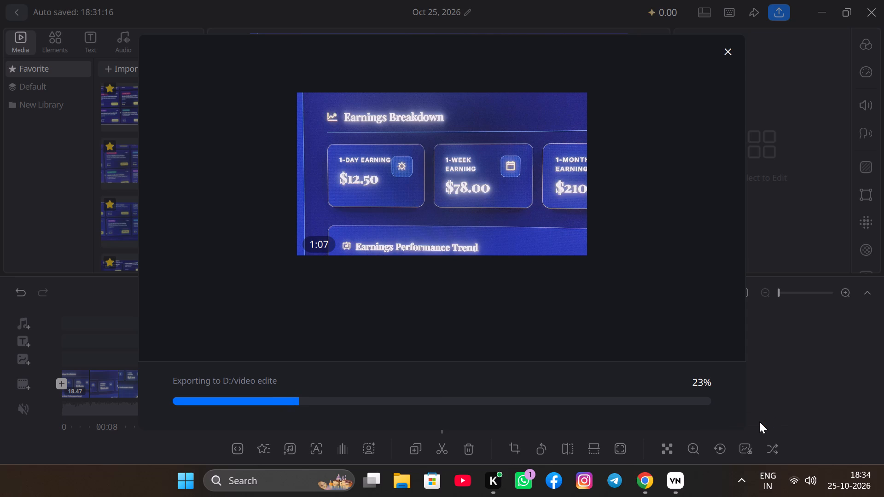